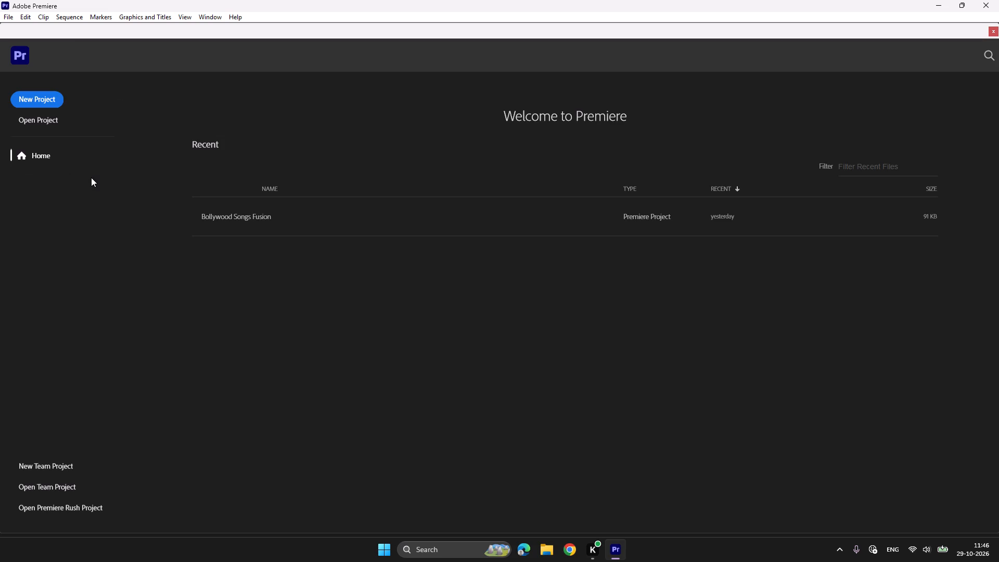
Open the recent Bollywood Songs Fusion project.
{"action": "left_click", "coordinate": [245, 222]}
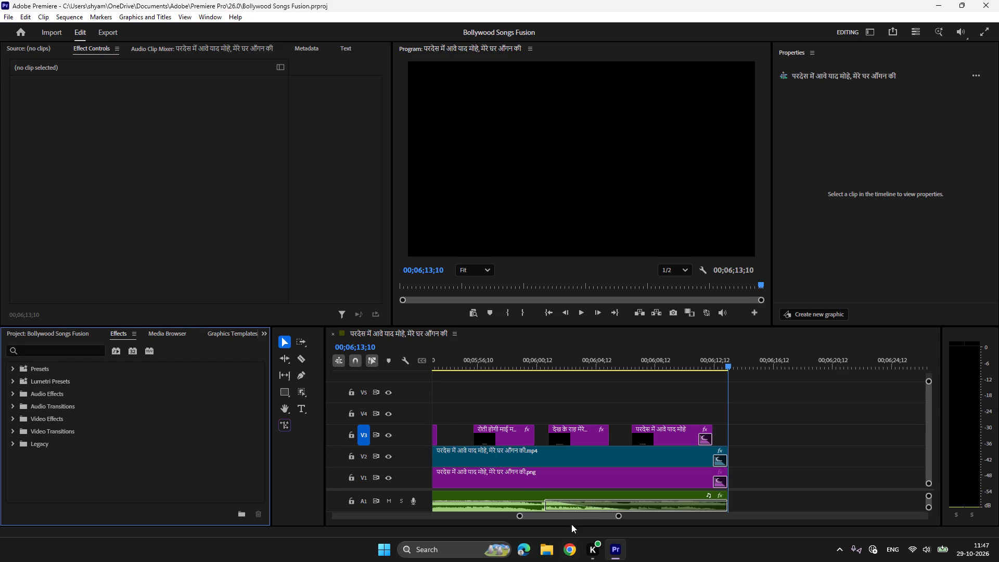
Delete every clip from the old song's sequence except the first lyric text graphic on track V3.
{"action": "left_click_drag", "start_coordinate": [571, 518], "coordinate": [393, 514]}
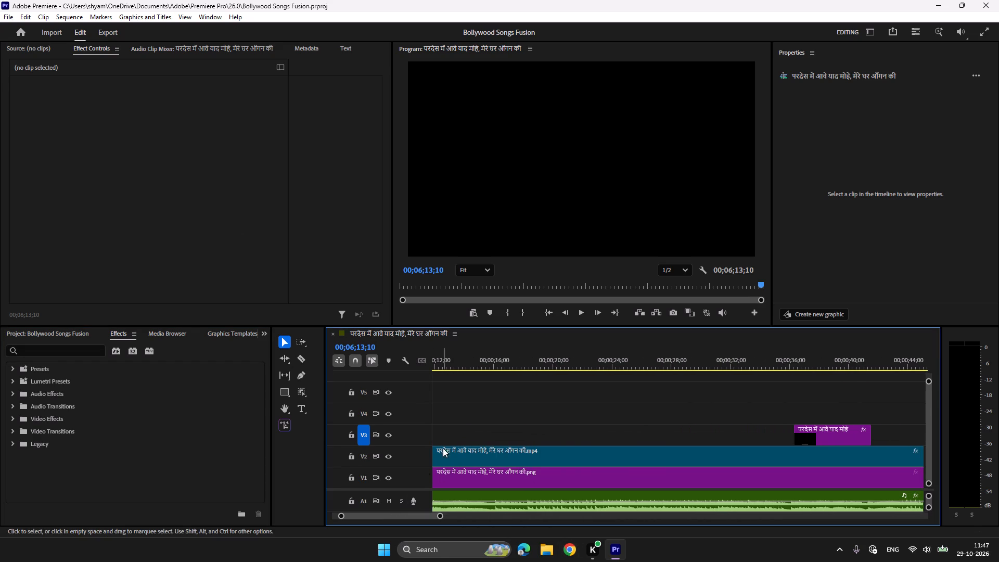
{"action": "left_click_drag", "start_coordinate": [441, 517], "coordinate": [499, 517]}
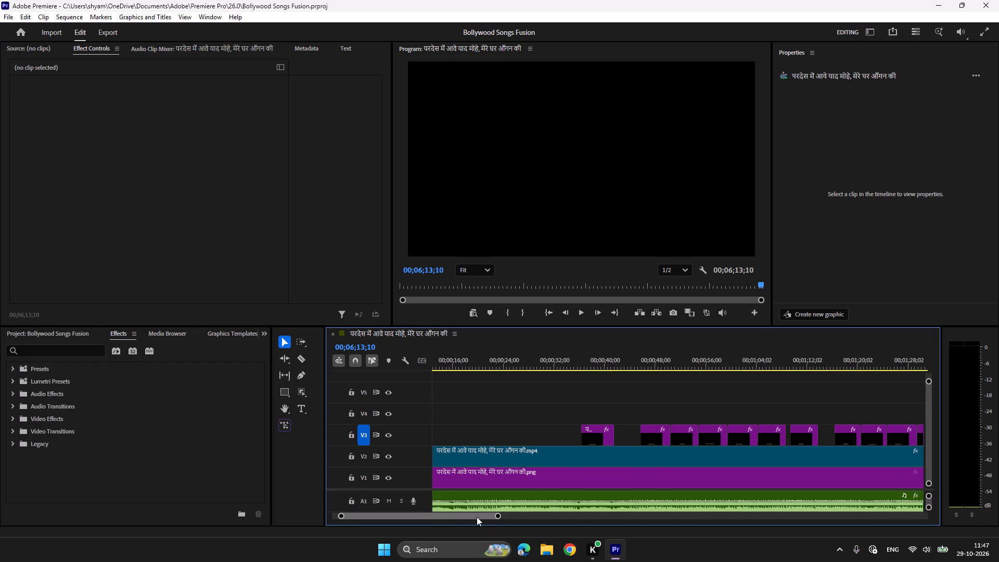
{"action": "left_click_drag", "start_coordinate": [474, 515], "coordinate": [442, 515]}
{"action": "left_click_drag", "start_coordinate": [492, 518], "coordinate": [523, 518]}
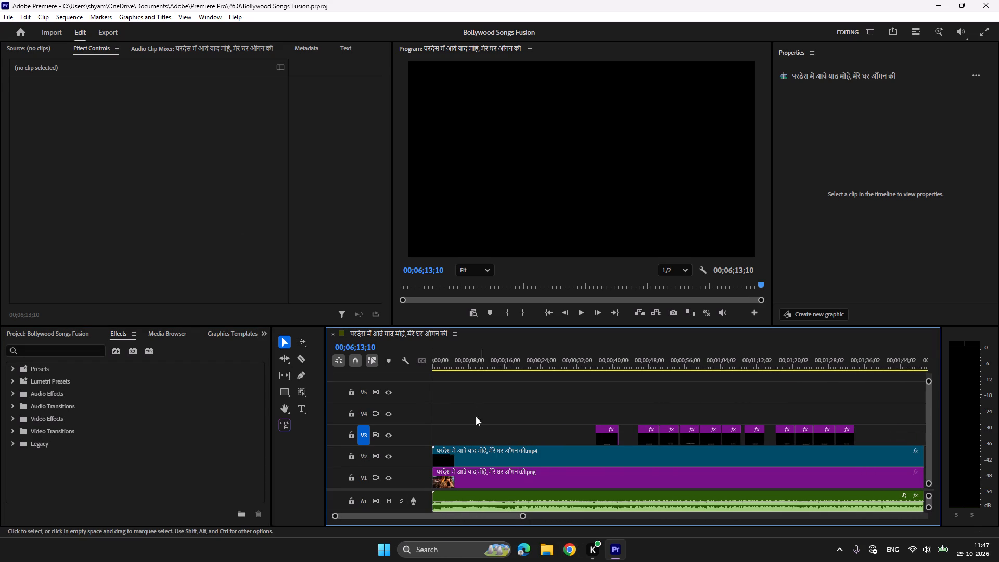
{"action": "left_click", "coordinate": [454, 365]}
{"action": "key", "text": "ctrl+a"}
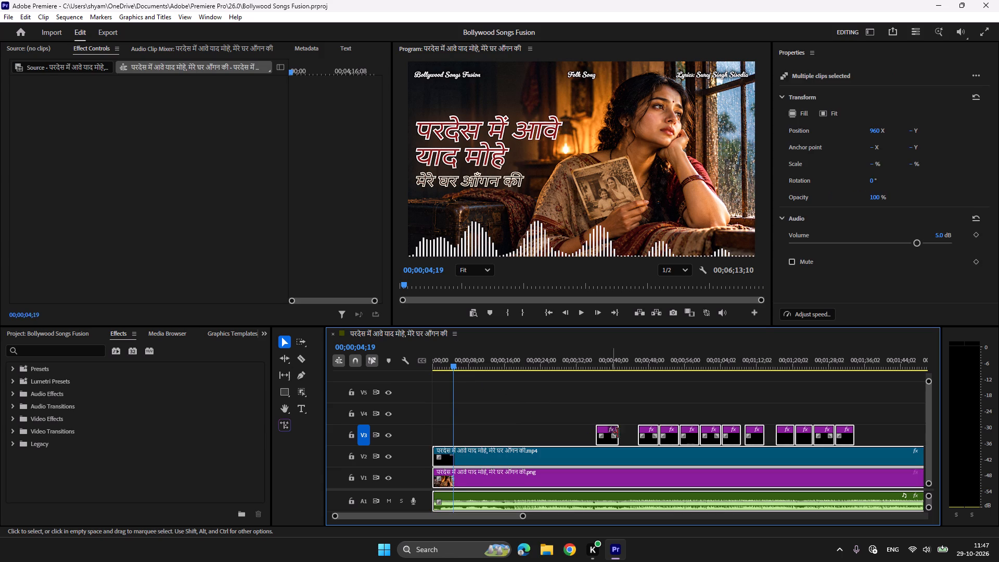
{"action": "left_click", "coordinate": [604, 438], "text": "shift"}
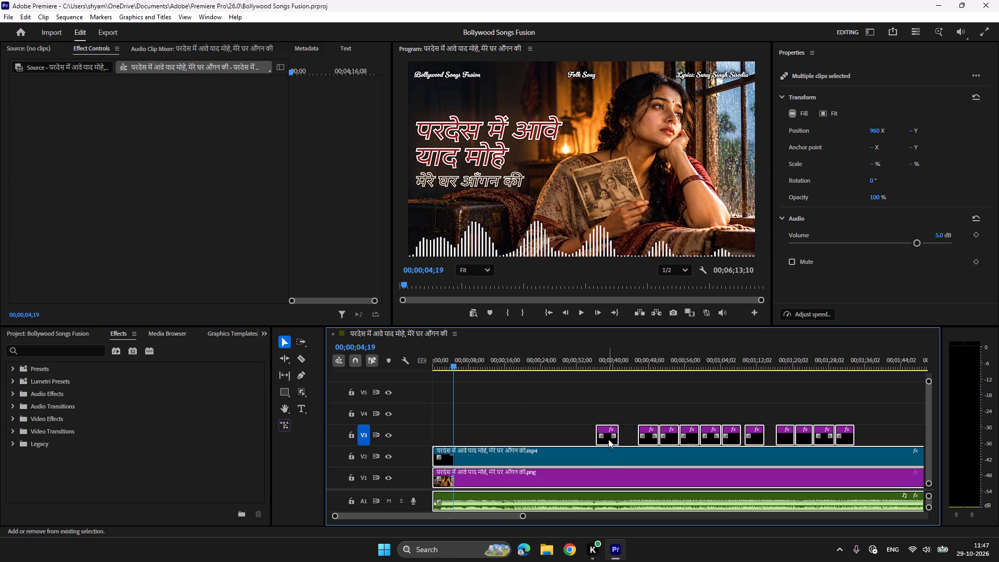
{"action": "left_click", "coordinate": [608, 439], "text": "shift"}
{"action": "key", "text": "Delete"}
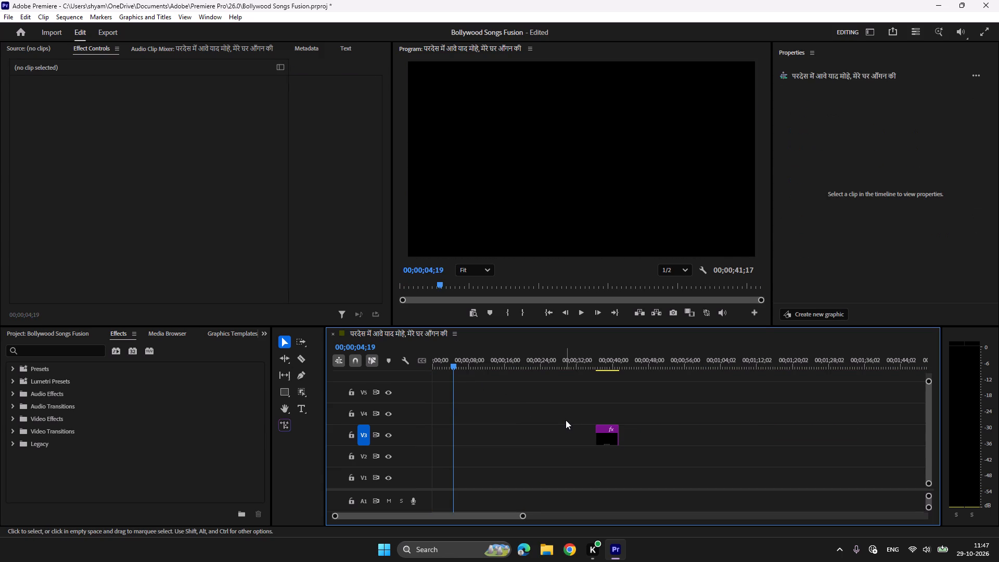
Delete the old song's audio, image and video files from the project, keeping only the sequence.
{"action": "left_click", "coordinate": [70, 330]}
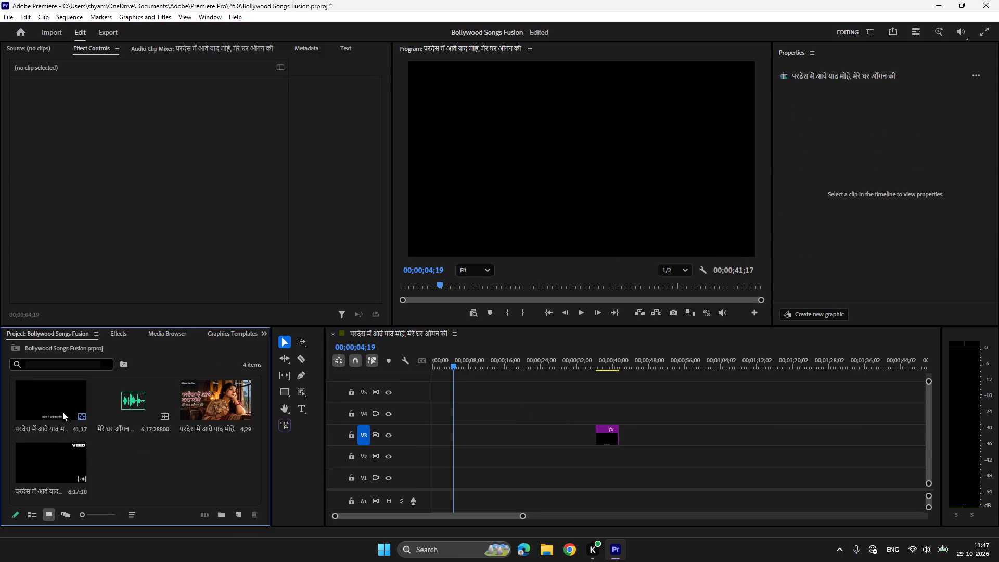
{"action": "left_click", "coordinate": [48, 406]}
{"action": "key", "text": "ctrl+a"}
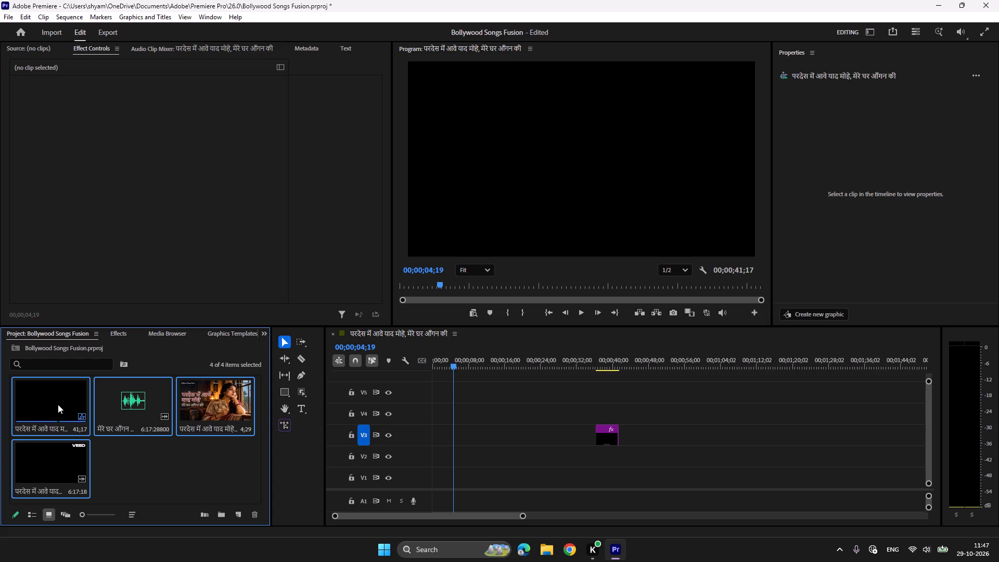
{"action": "left_click", "coordinate": [58, 404], "text": "ctrl"}
{"action": "key", "text": "Delete"}
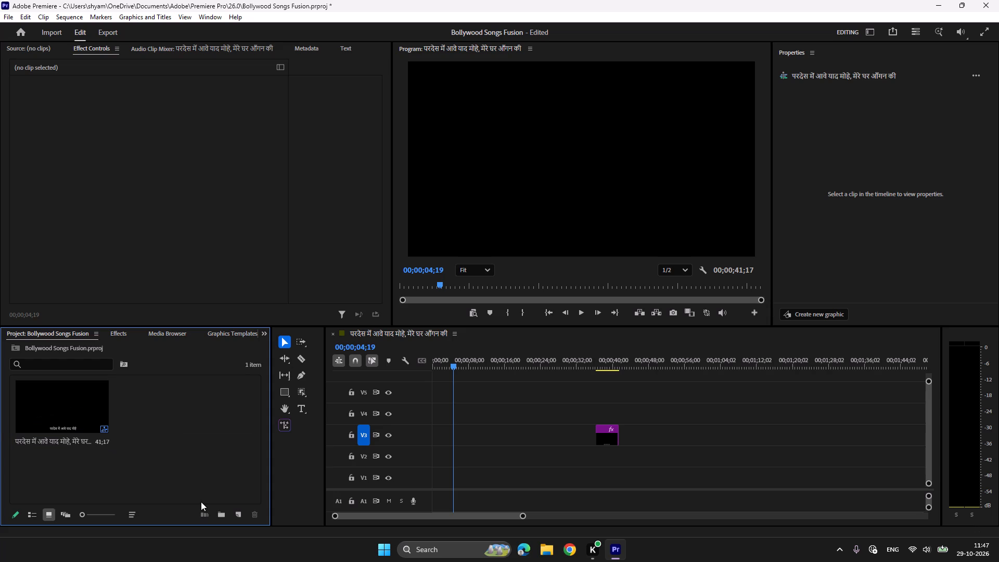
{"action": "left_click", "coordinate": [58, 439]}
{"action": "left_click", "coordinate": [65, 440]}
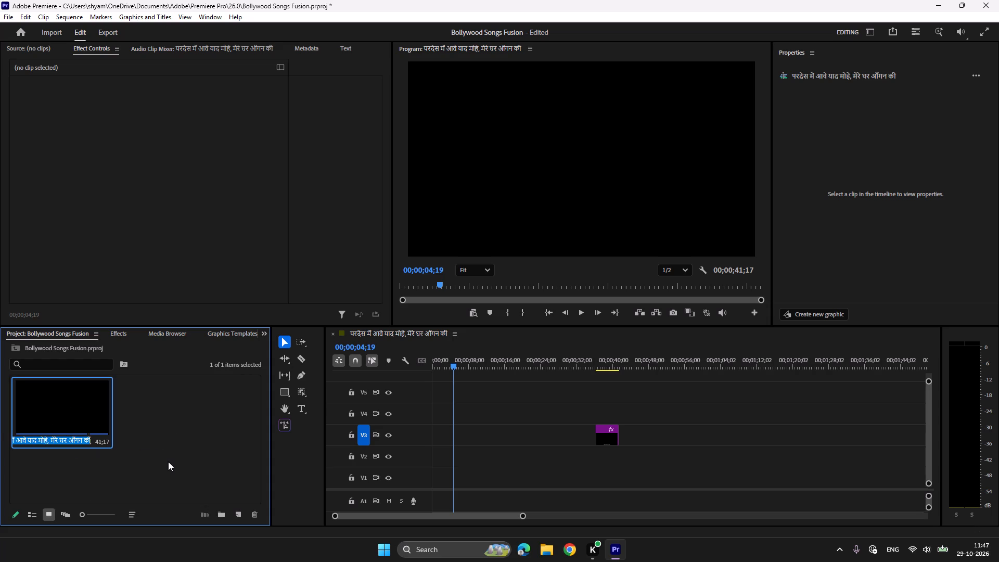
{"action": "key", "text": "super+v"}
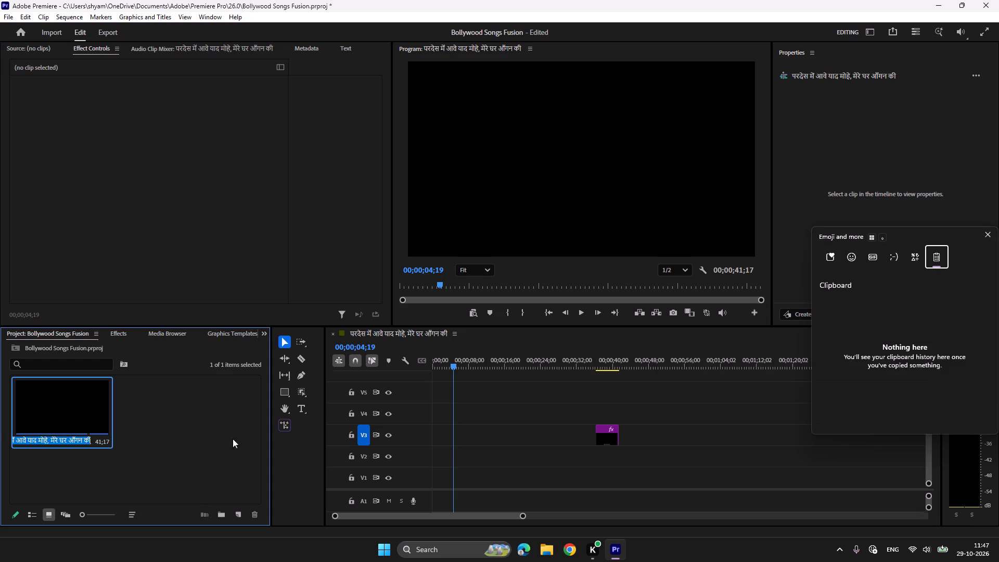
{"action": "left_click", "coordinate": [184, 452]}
Open the lyrics file 274. ये दिल ना मिलेगा बाज़ार में.txt from the Bollywood Songs folder and select its first title line.
{"action": "left_click", "coordinate": [553, 548]}
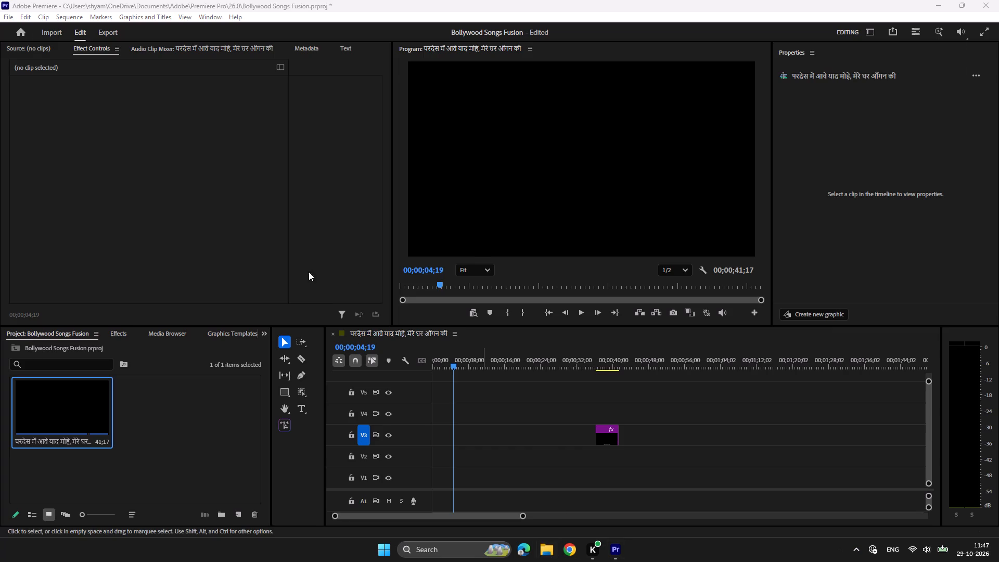
{"action": "left_click", "coordinate": [54, 210]}
{"action": "double_click", "coordinate": [348, 111]}
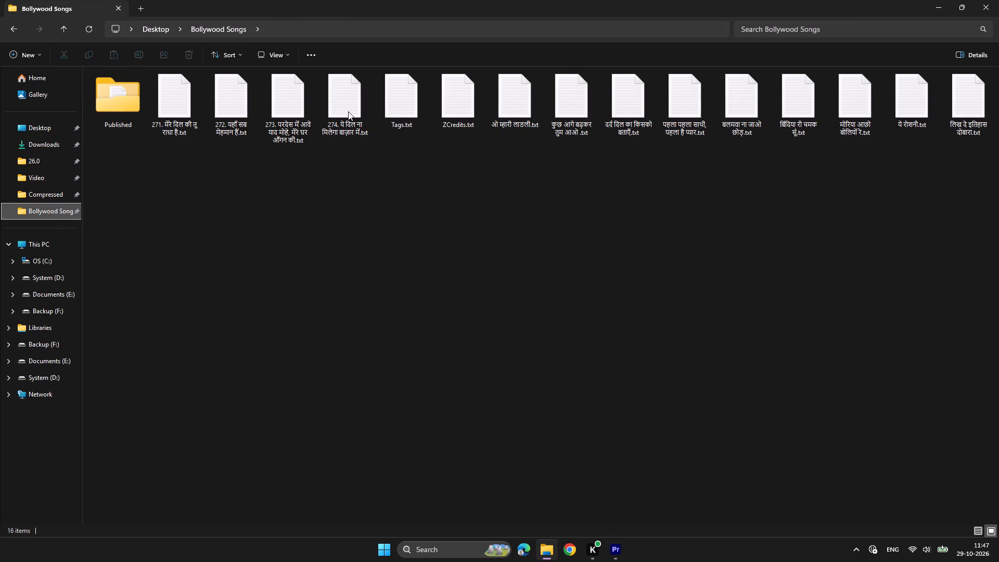
{"action": "scroll", "coordinate": [608, 164], "scroll_direction": "up", "scroll_amount": 5}
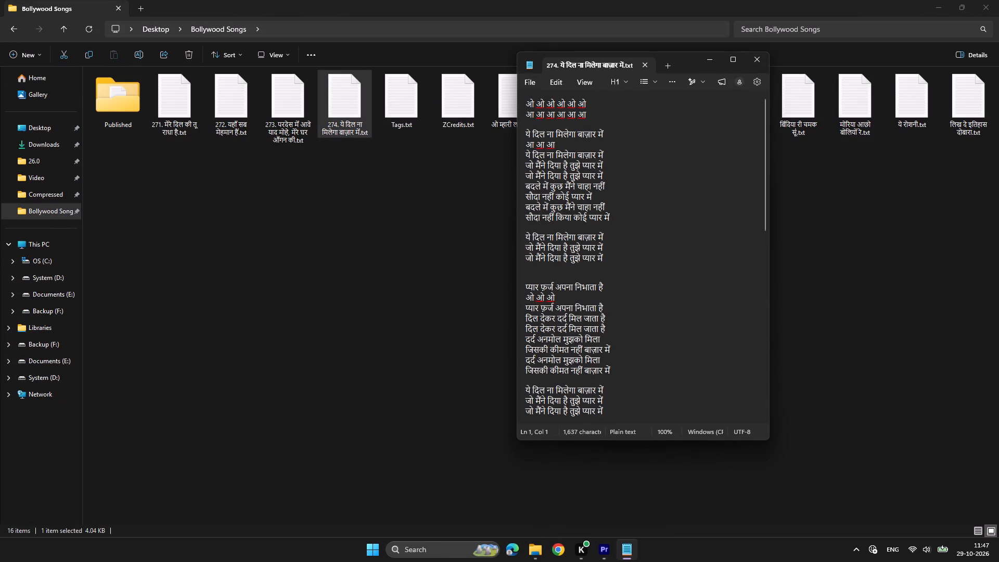
{"action": "left_click_drag", "start_coordinate": [604, 130], "coordinate": [517, 130]}
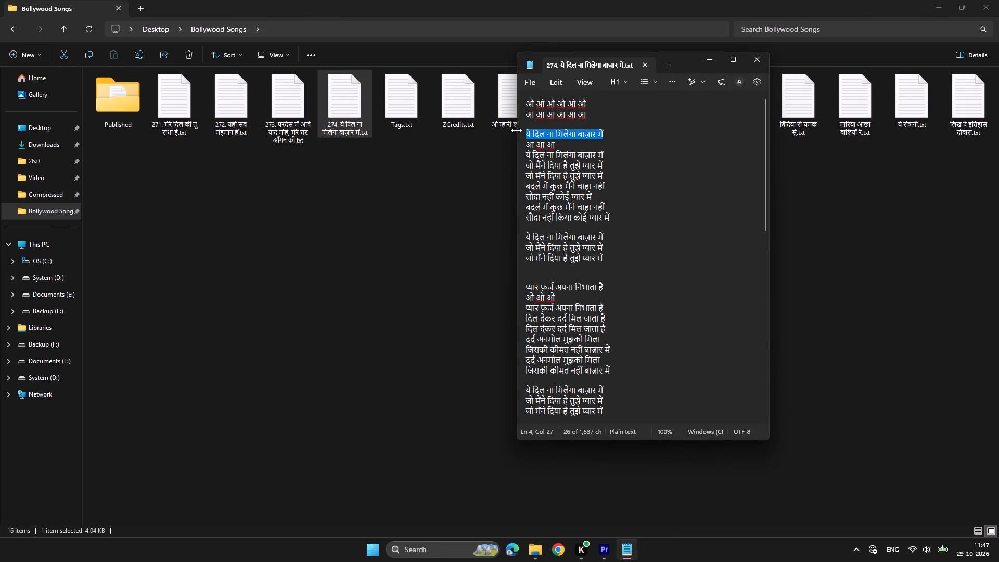
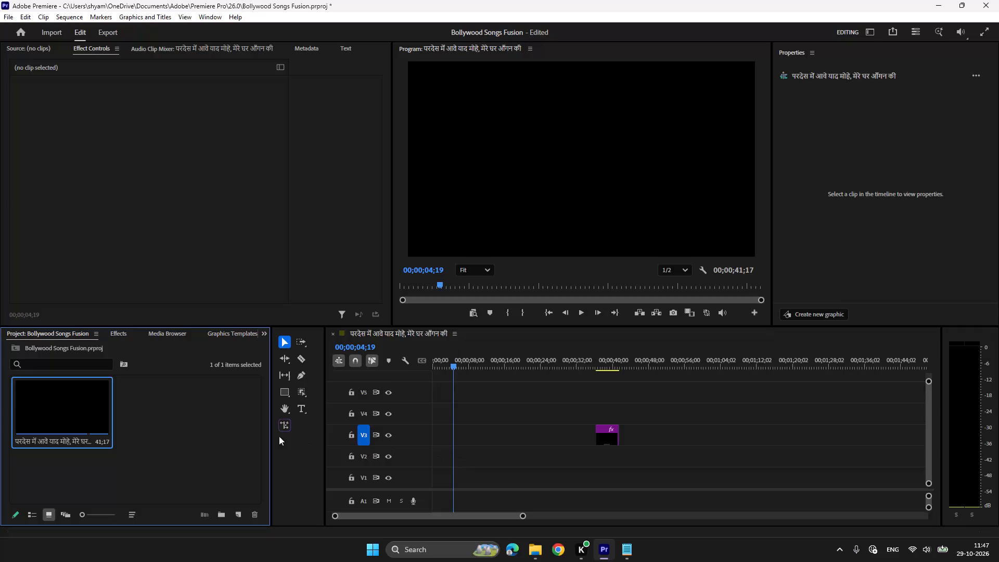
Rename the remaining sequence in the project as ये दिल ना मिलेगा बाज़ार में, using the title line copied from the lyrics file.
{"action": "left_click", "coordinate": [44, 442]}
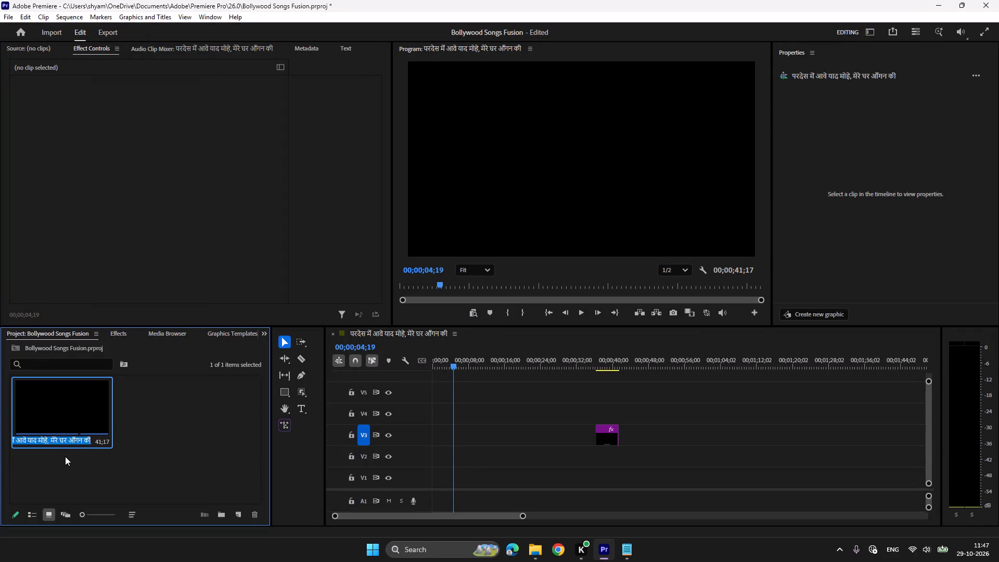
{"action": "key", "text": "ctrl+v"}
{"action": "key", "text": "ctrl+v"}
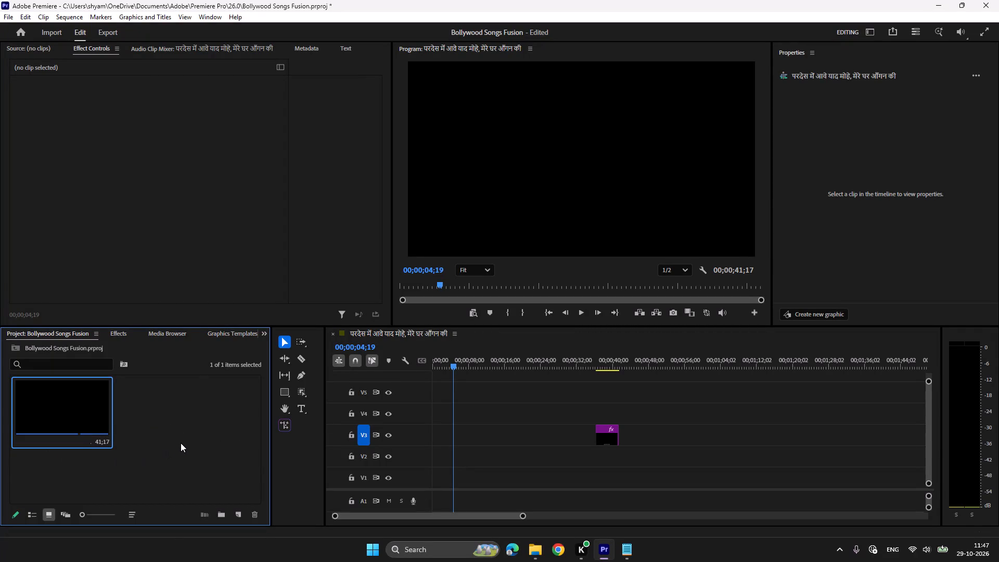
{"action": "key", "text": "super+v"}
{"action": "left_click", "coordinate": [213, 476]}
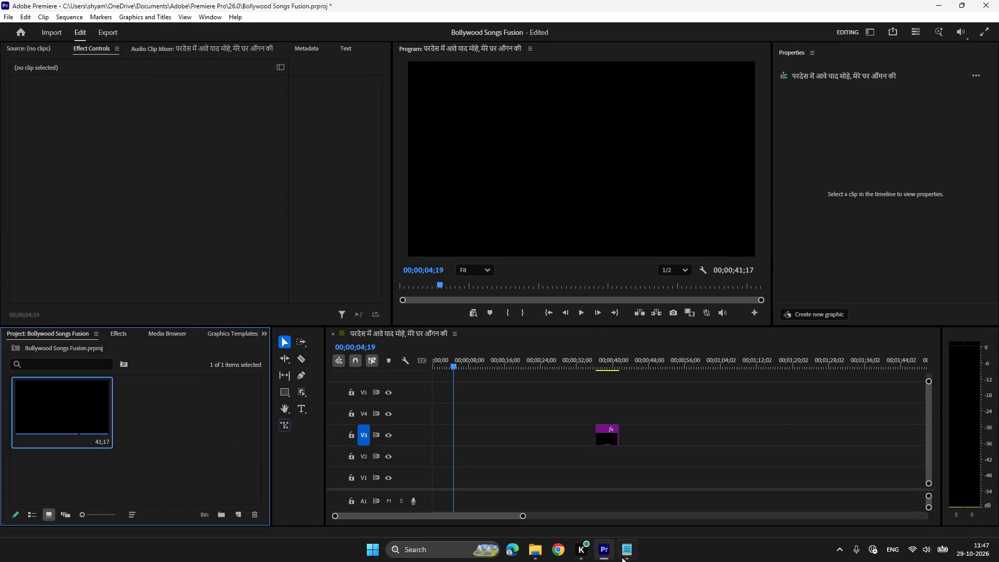
{"action": "left_click", "coordinate": [626, 555]}
{"action": "key", "text": "ctrl+c"}
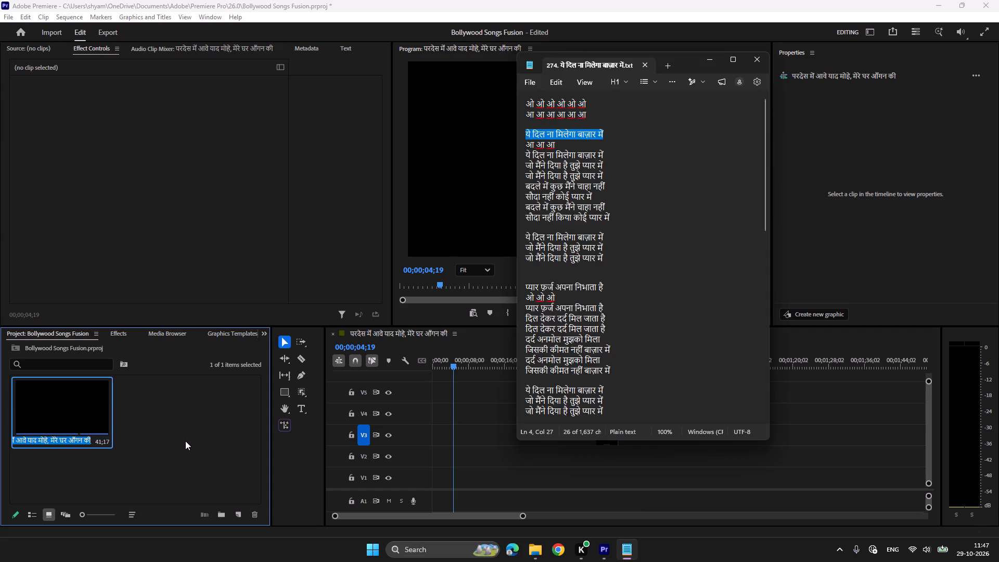
{"action": "left_click", "coordinate": [185, 441]}
{"action": "left_click", "coordinate": [57, 444]}
{"action": "left_click", "coordinate": [60, 443]}
{"action": "key", "text": "ctrl+v"}
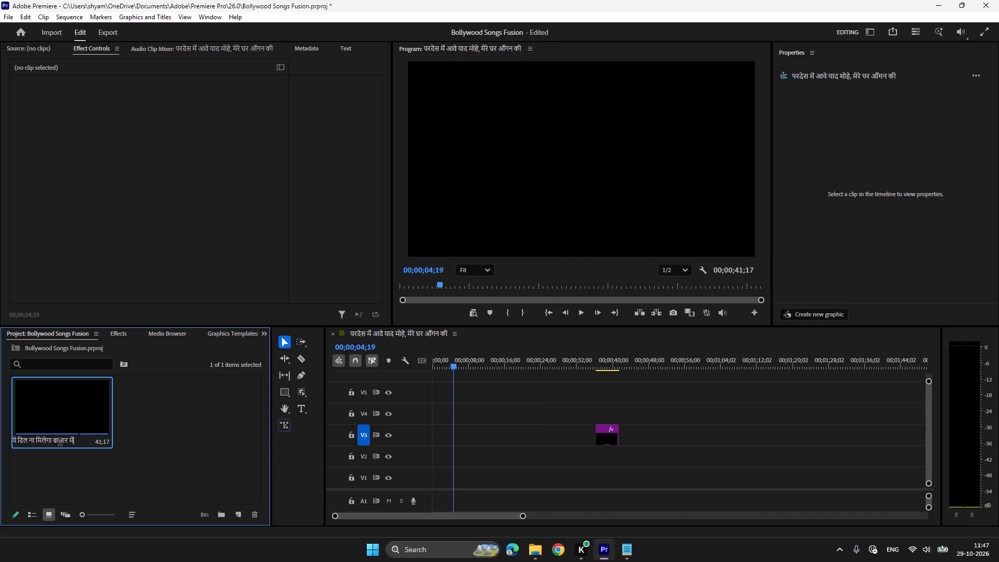
{"action": "left_click", "coordinate": [181, 448]}
Import the waveform video ये दिल ना मिलेगा बाज़ार में.mp4 from the Downloads > Video folder.
{"action": "double_click", "coordinate": [186, 426]}
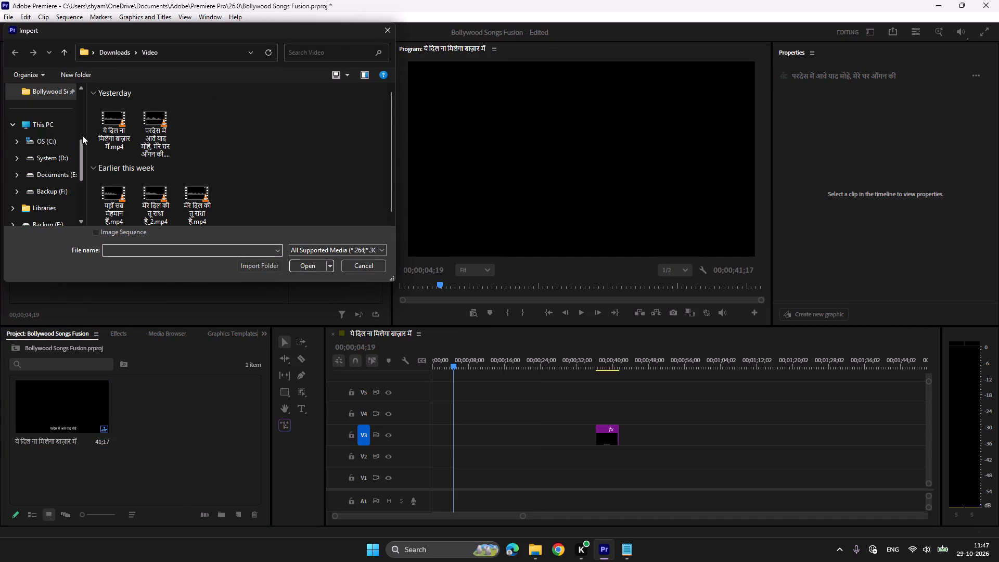
{"action": "left_click", "coordinate": [104, 123]}
{"action": "left_click", "coordinate": [305, 259]}
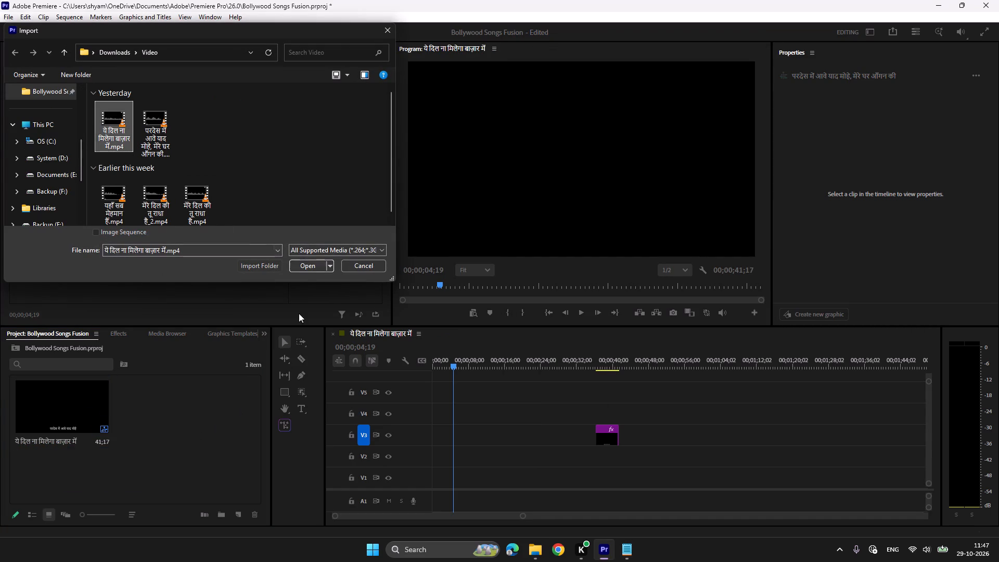
{"action": "left_click", "coordinate": [303, 266]}
Import ये दिल ना मिलेगा बाज़ार में.png and ये दिल ना मिलेगा बाज़ार में 1.wav from the Downloads folder.
{"action": "double_click", "coordinate": [154, 480]}
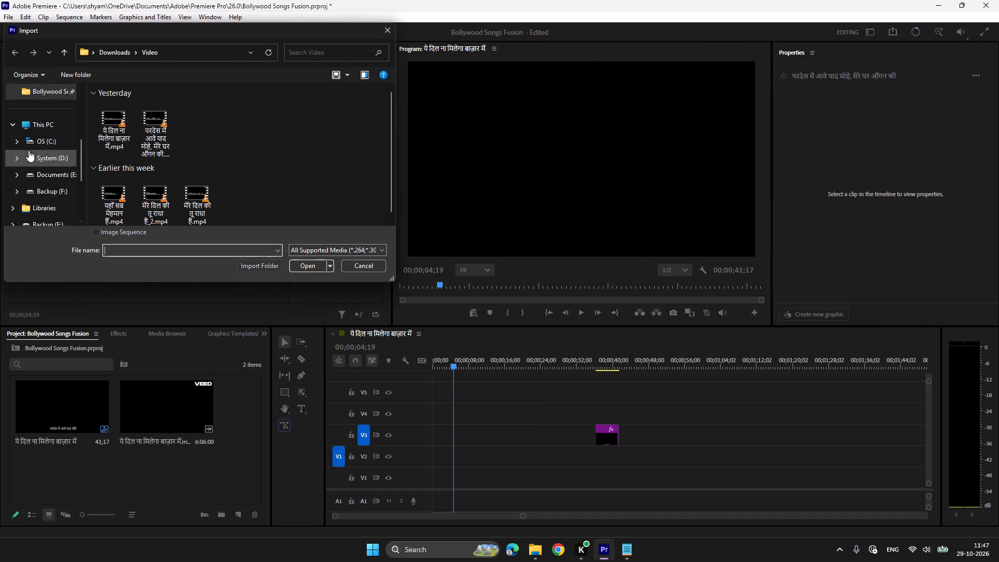
{"action": "scroll", "coordinate": [29, 150], "scroll_direction": "up", "scroll_amount": 6}
{"action": "left_click", "coordinate": [48, 168]}
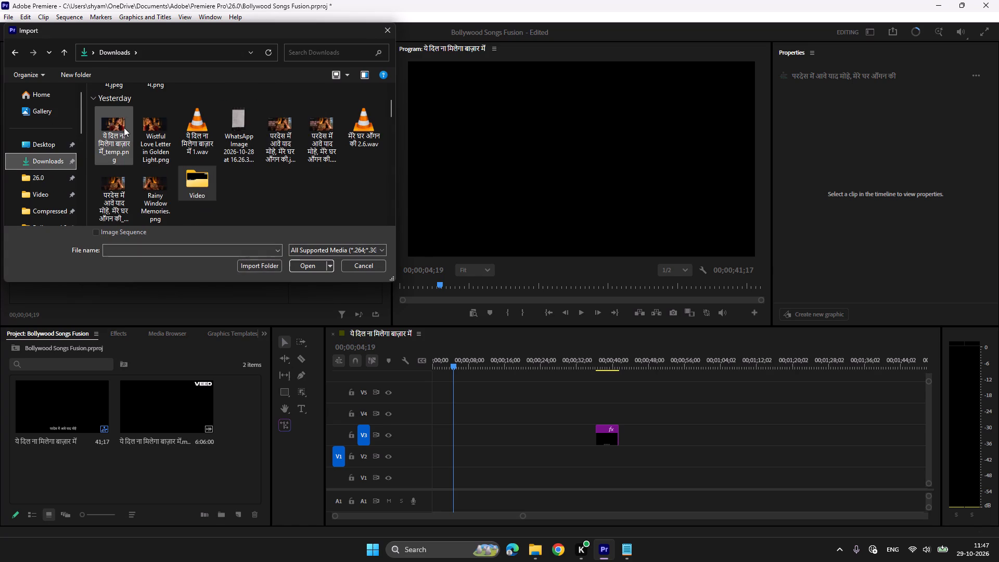
{"action": "left_click", "coordinate": [158, 133]}
{"action": "left_click", "coordinate": [119, 133]}
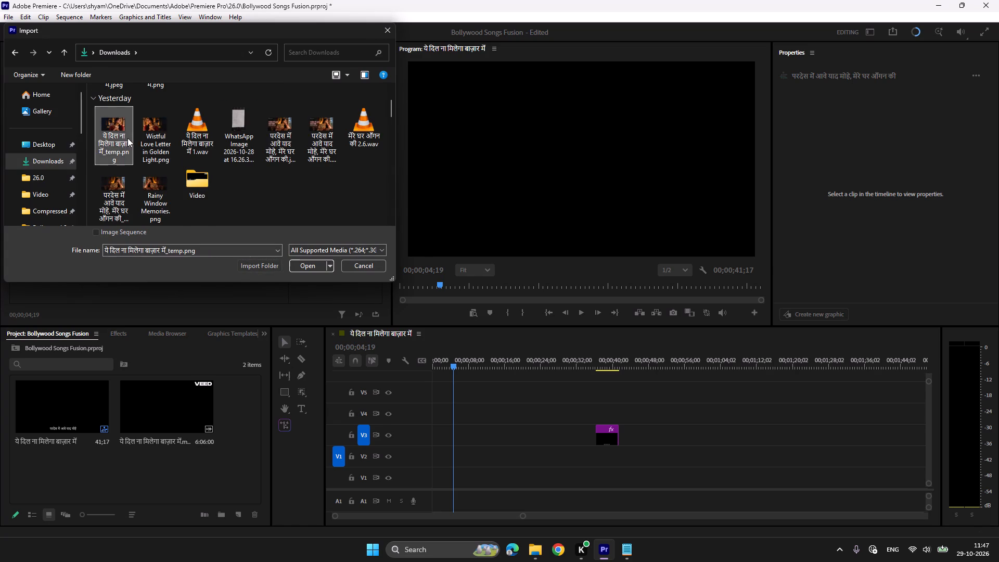
{"action": "scroll", "coordinate": [133, 142], "scroll_direction": "up", "scroll_amount": 5}
{"action": "left_click", "coordinate": [161, 123]}
{"action": "left_click", "coordinate": [186, 175], "text": "ctrl"}
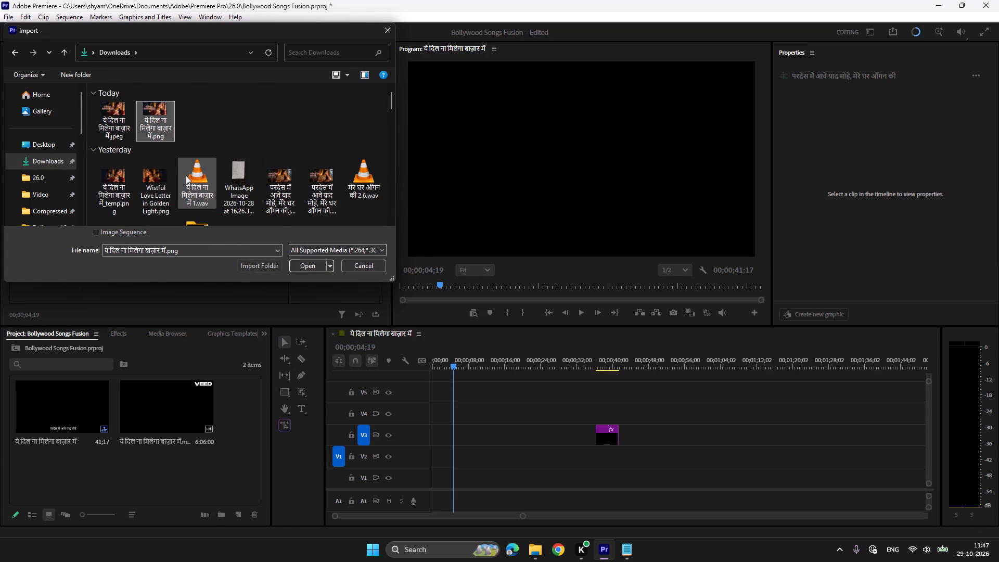
{"action": "left_click", "coordinate": [310, 263]}
{"action": "left_click", "coordinate": [172, 465]}
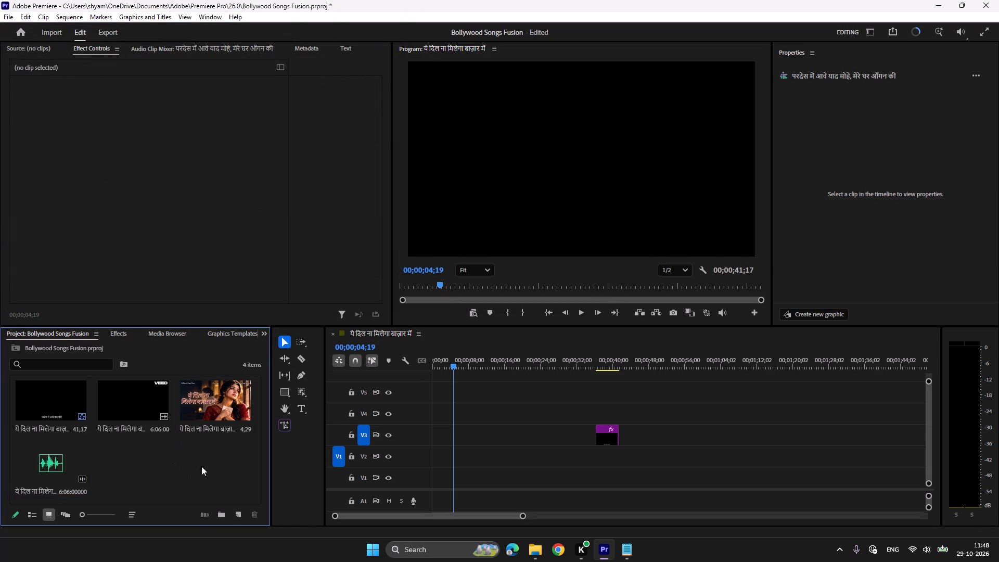
Place the song's png image on track V1 and its wav audio on track A1 at the sequence start.
{"action": "left_click_drag", "start_coordinate": [226, 399], "coordinate": [424, 484]}
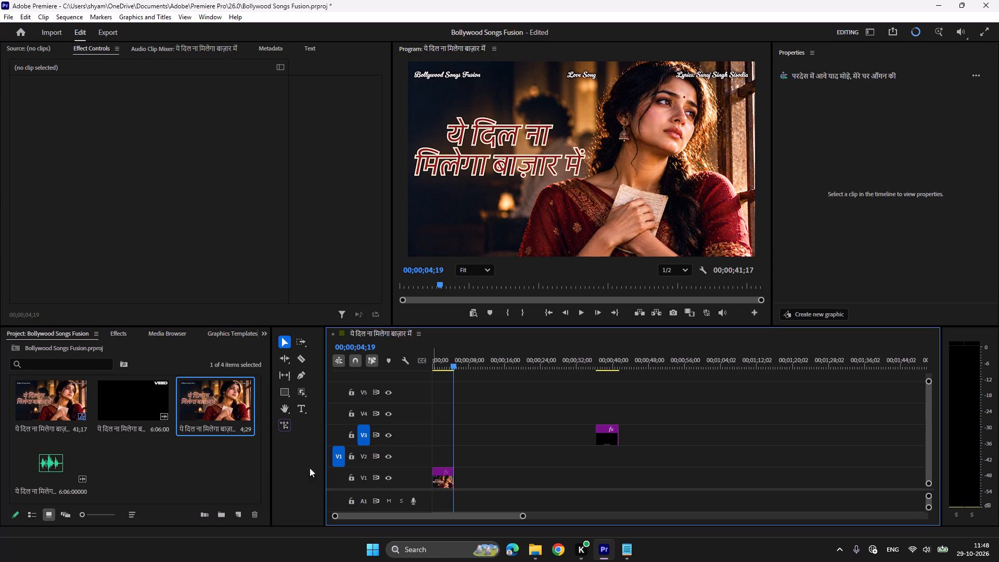
{"action": "left_click_drag", "start_coordinate": [57, 464], "coordinate": [421, 502]}
Place only the video of the waveform mp4 on track V2 at the sequence start and make it fill the frame.
{"action": "double_click", "coordinate": [132, 397]}
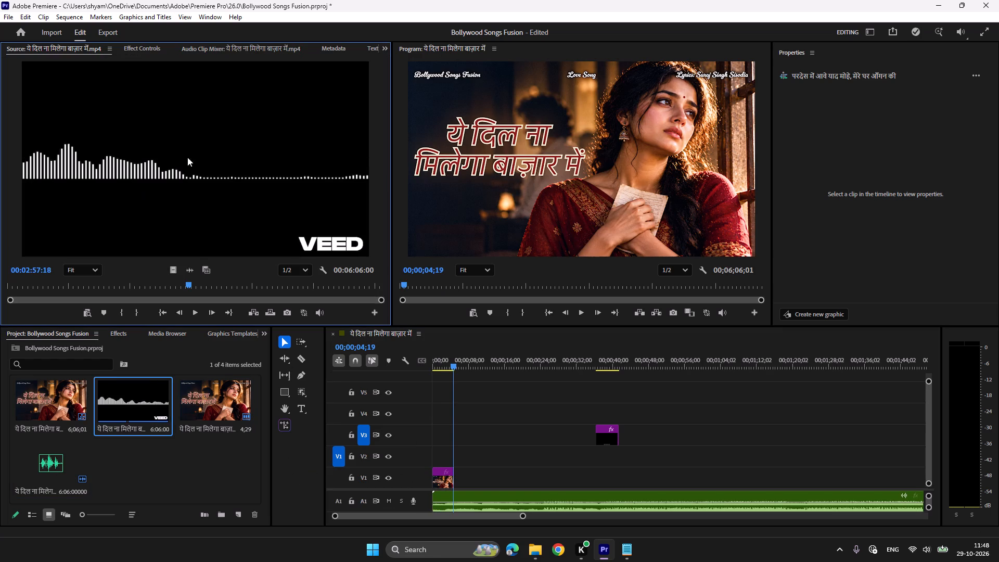
{"action": "left_click_drag", "start_coordinate": [170, 269], "coordinate": [408, 454]}
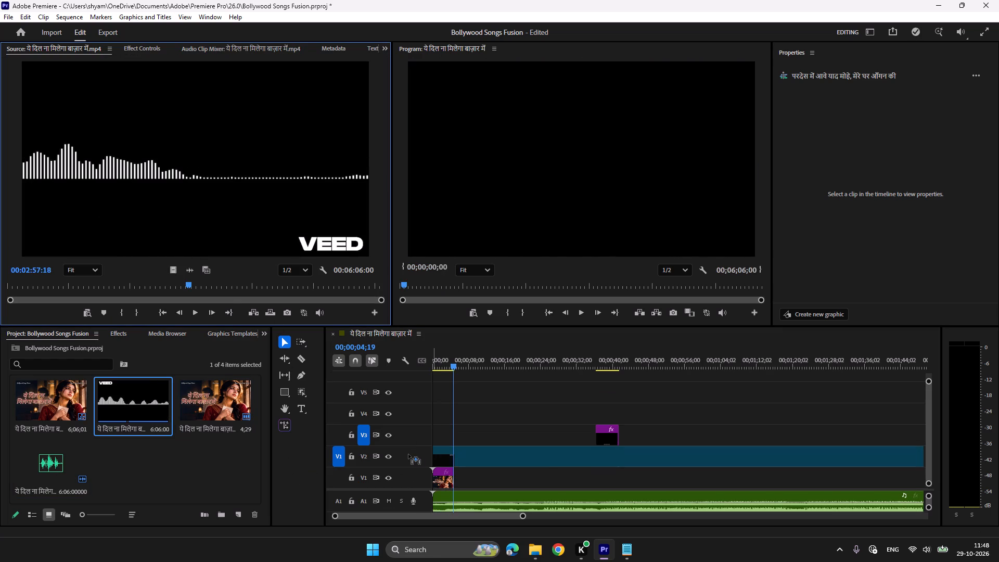
{"action": "left_click_drag", "start_coordinate": [408, 454], "coordinate": [404, 454]}
{"action": "right_click", "coordinate": [494, 457]}
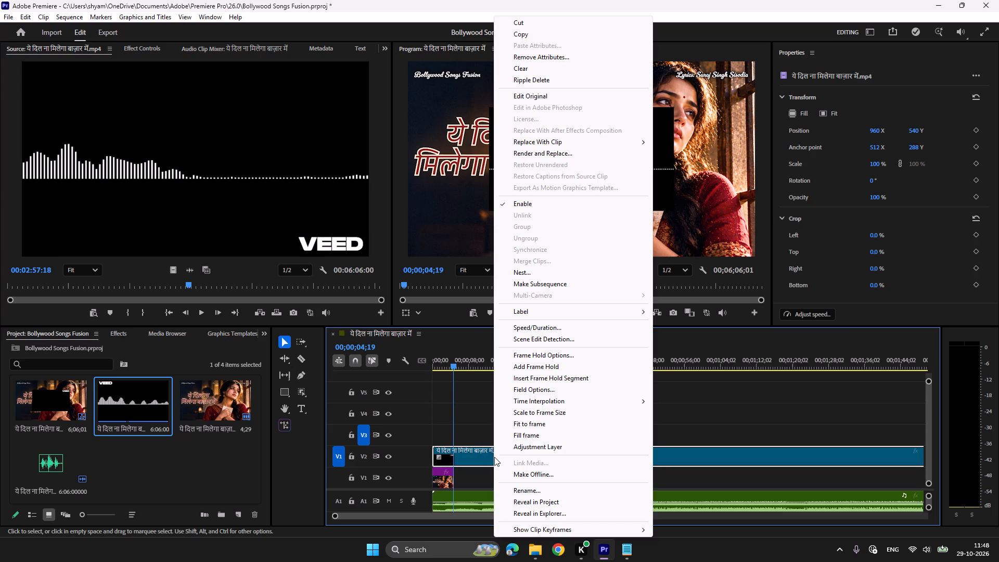
{"action": "left_click", "coordinate": [527, 432]}
Apply the Luma Key video effect to the waveform clip on track V2.
{"action": "left_click", "coordinate": [127, 334]}
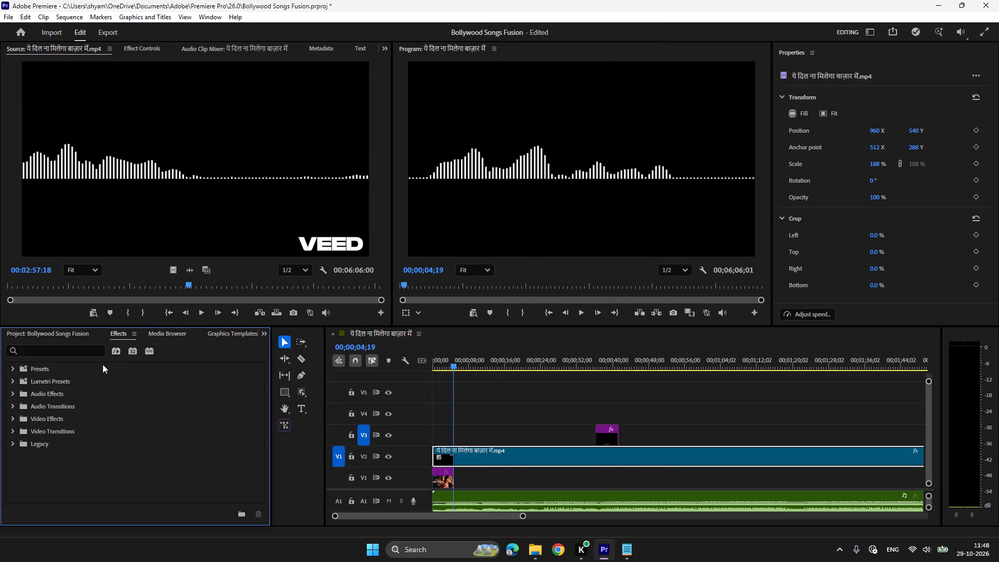
{"action": "left_click", "coordinate": [7, 415]}
{"action": "scroll", "coordinate": [37, 436], "scroll_direction": "down", "scroll_amount": 5}
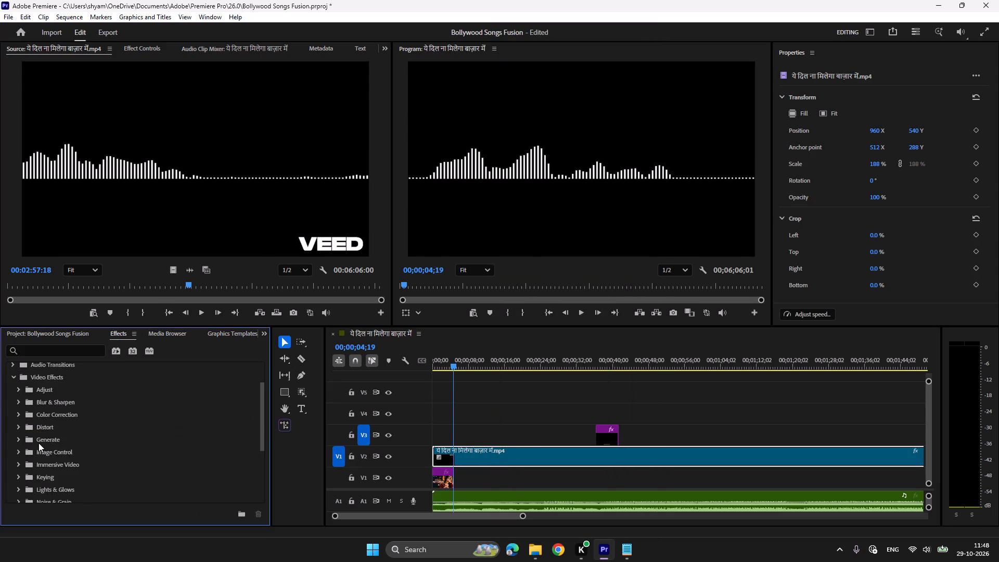
{"action": "scroll", "coordinate": [39, 443], "scroll_direction": "down", "scroll_amount": 5}
{"action": "left_click", "coordinate": [18, 412]}
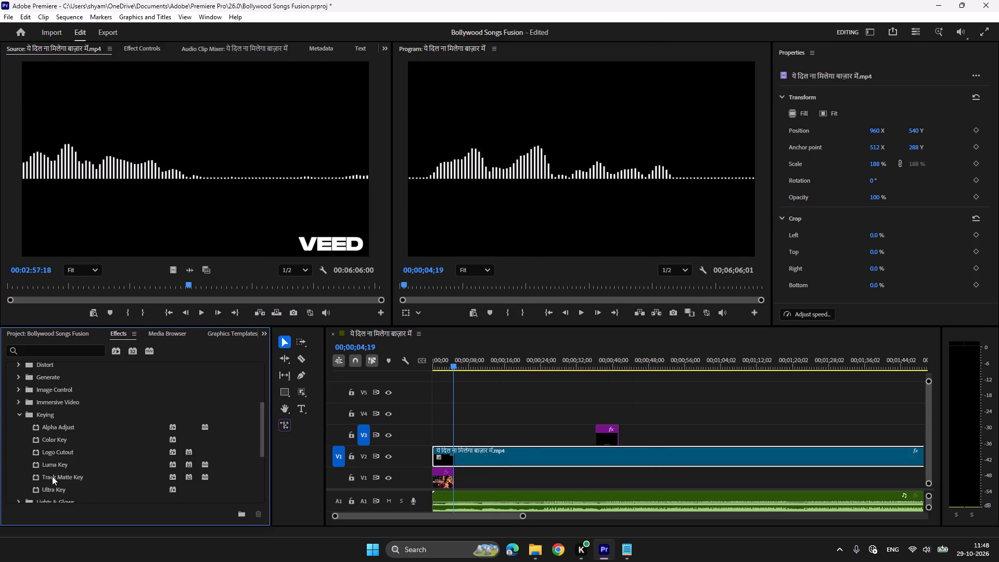
{"action": "double_click", "coordinate": [54, 465]}
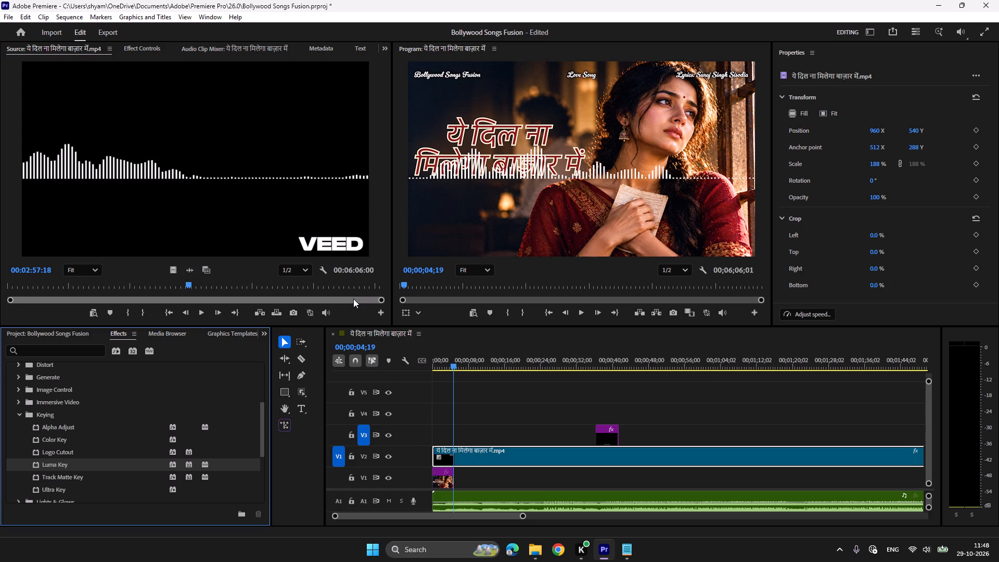
Crop the waveform clip by 40% at the top and 40% at the bottom.
{"action": "left_click", "coordinate": [146, 44]}
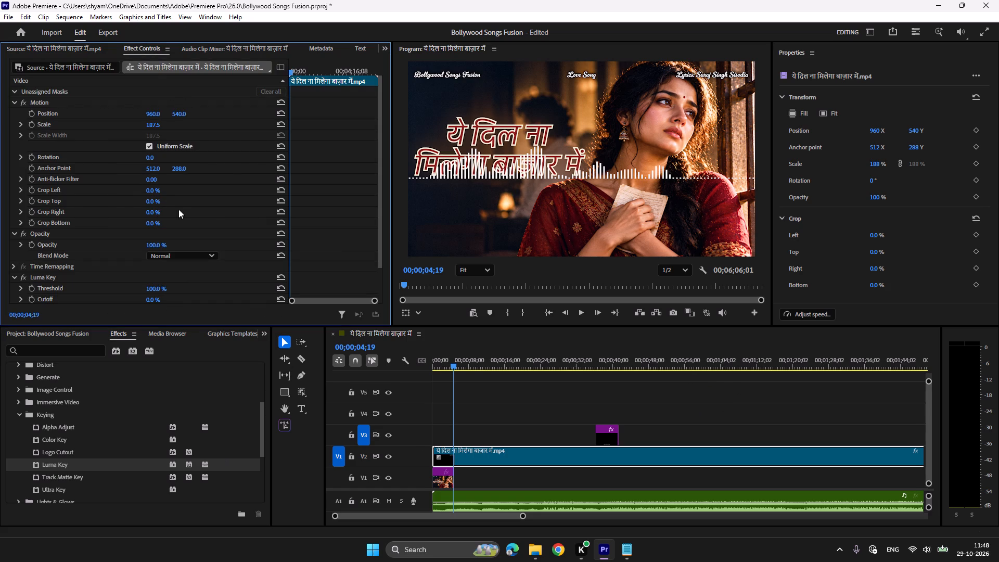
{"action": "left_click", "coordinate": [149, 200]}
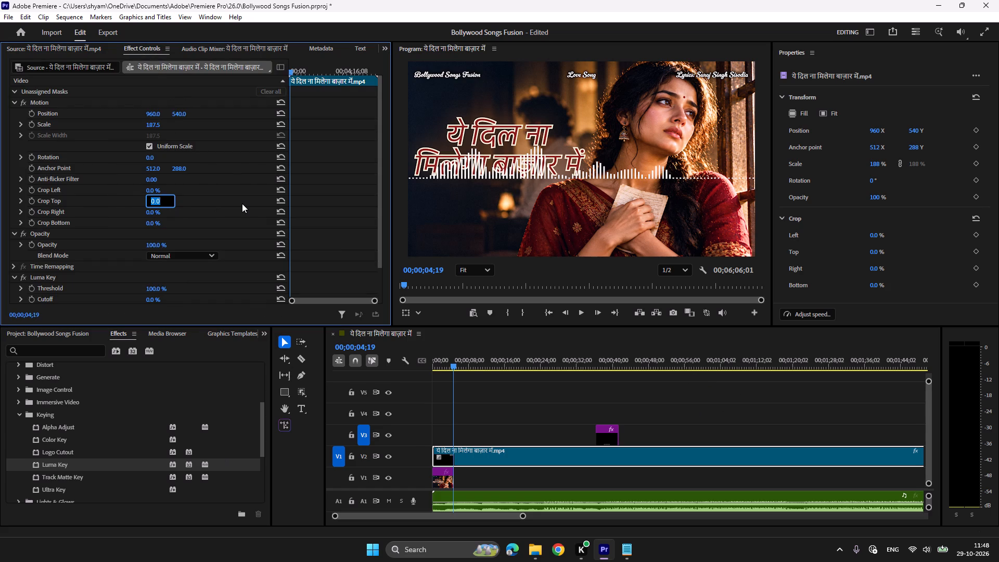
{"action": "type", "text": "40"}
{"action": "key", "text": "Return"}
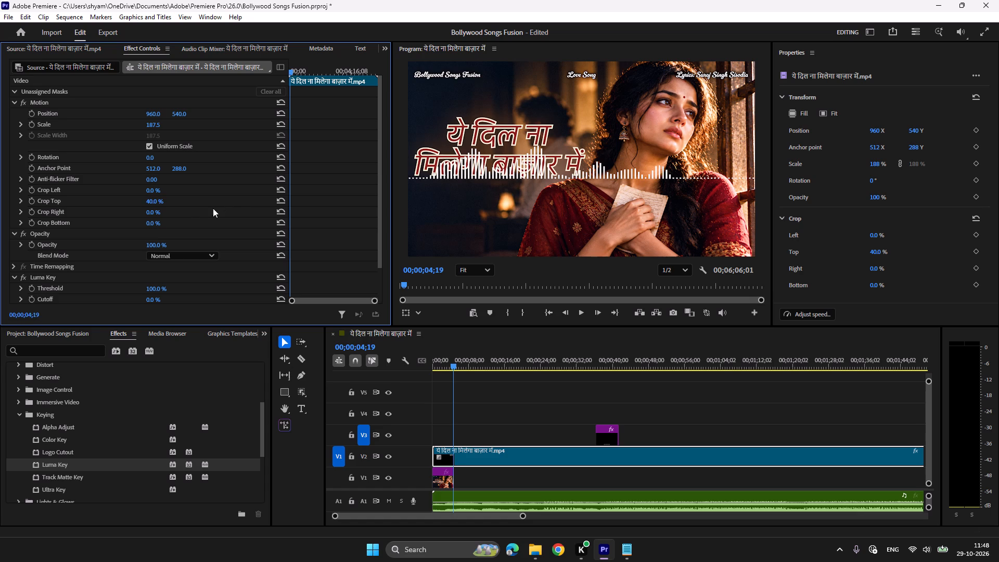
{"action": "left_click", "coordinate": [149, 224]}
{"action": "type", "text": "40"}
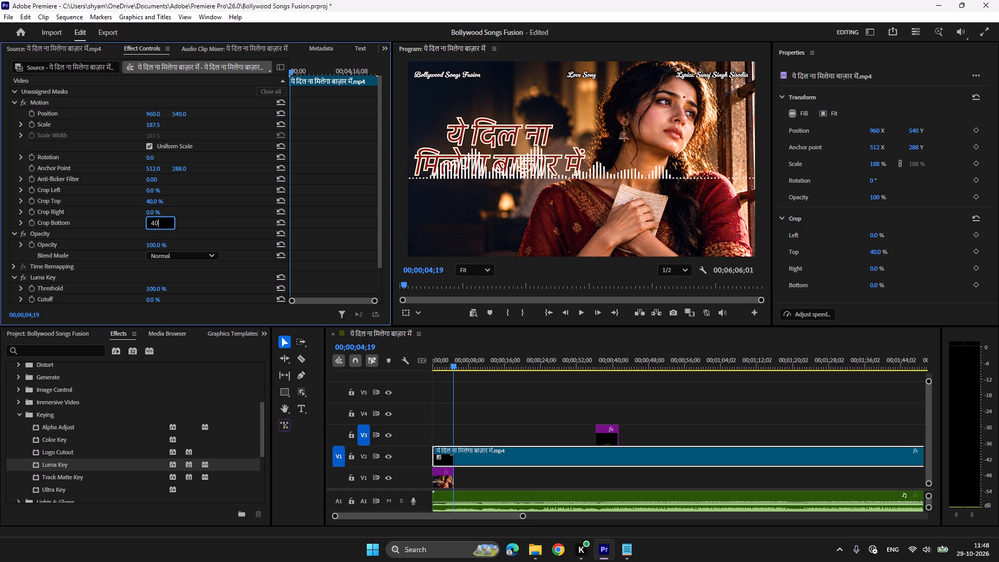
{"action": "key", "text": "Return"}
Set the waveform clip's vertical position to 972.
{"action": "left_click", "coordinate": [186, 114]}
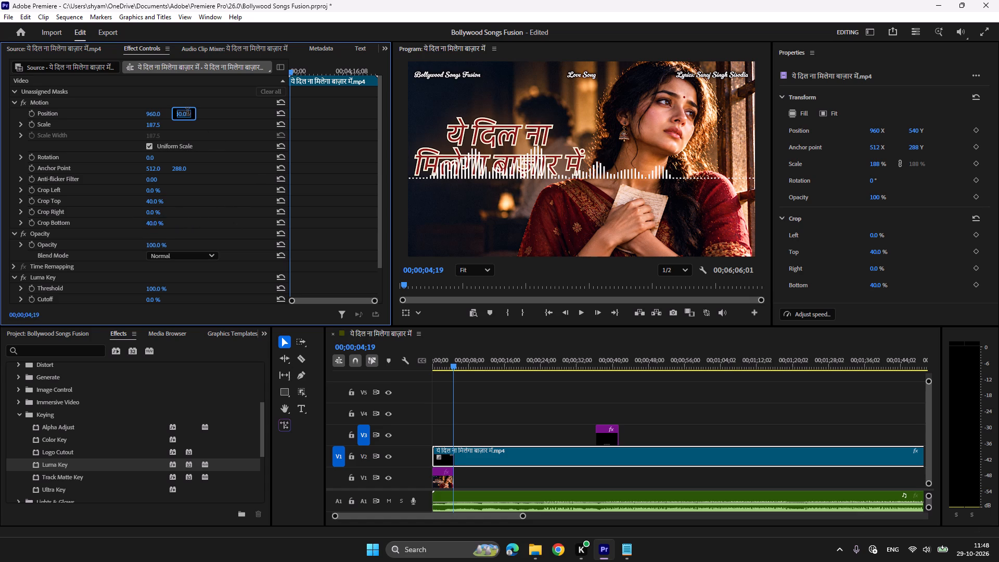
{"action": "type", "text": "972"}
{"action": "key", "text": "Return"}
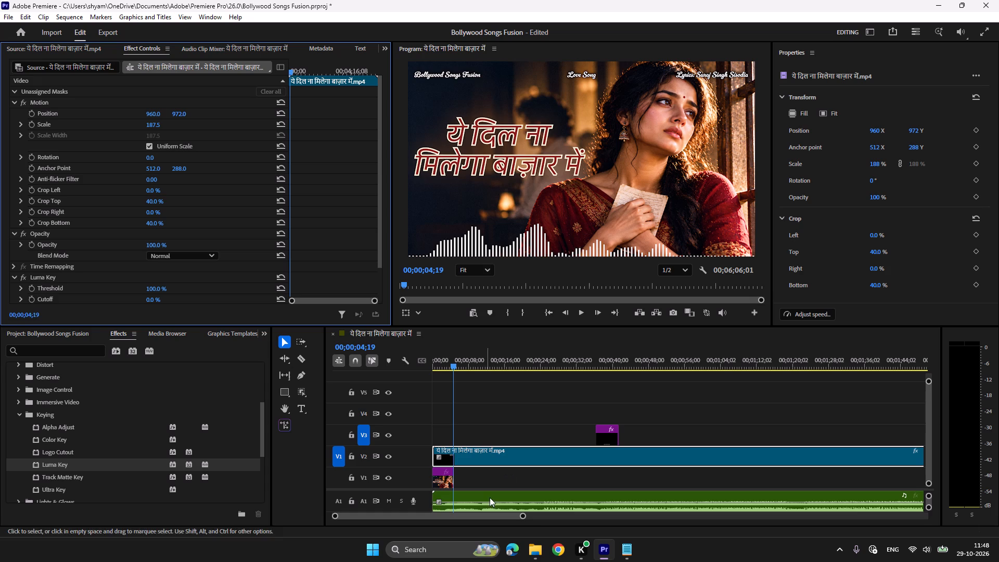
Extend the png image clip on track V1 to the end of the song audio.
{"action": "left_click_drag", "start_coordinate": [522, 517], "coordinate": [710, 523]}
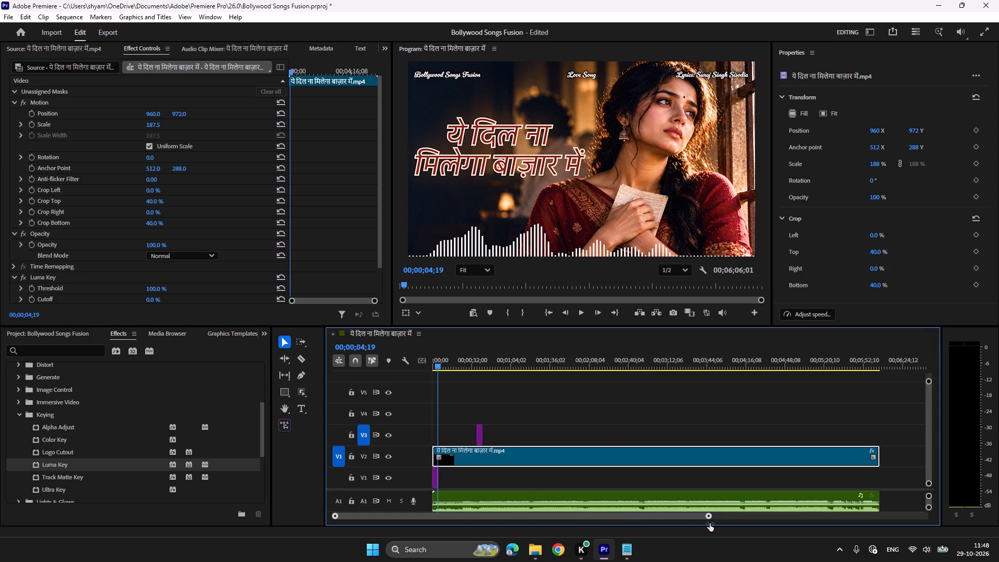
{"action": "left_click_drag", "start_coordinate": [710, 523], "coordinate": [722, 523]}
{"action": "left_click_drag", "start_coordinate": [442, 475], "coordinate": [624, 481]}
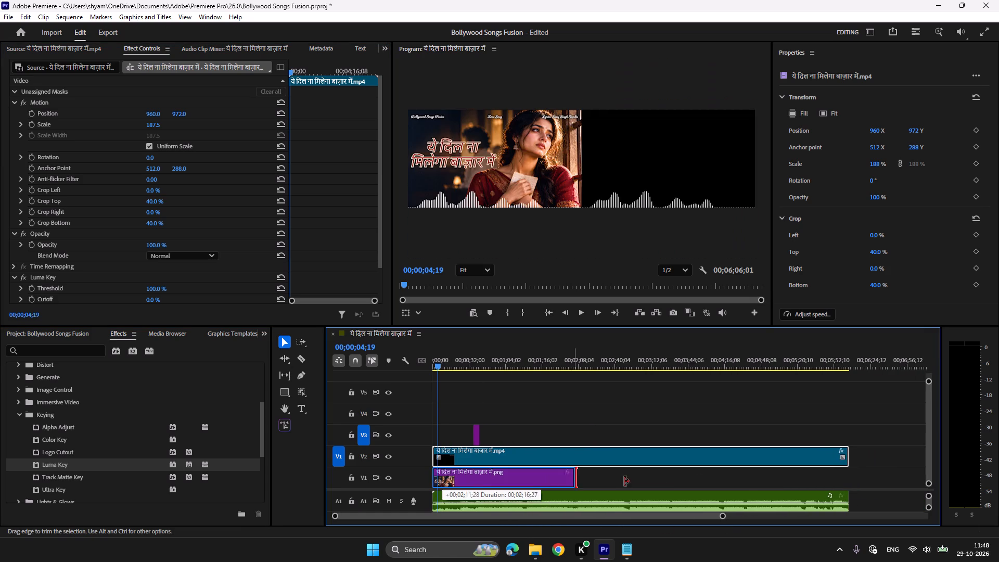
{"action": "left_click_drag", "start_coordinate": [624, 481], "coordinate": [852, 485]}
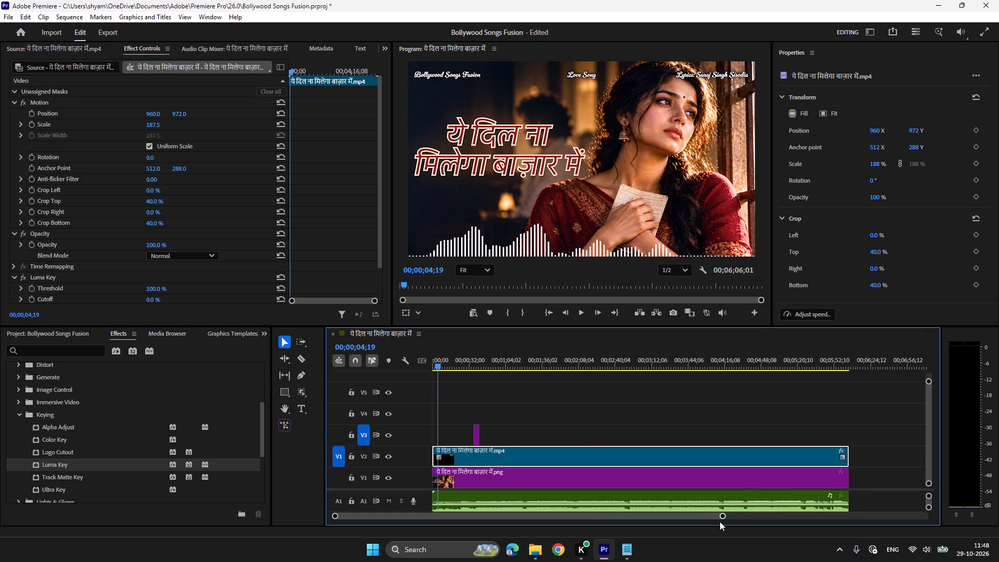
Play the sequence from near its start and set the song audio clip's volume to 5 dB.
{"action": "left_click_drag", "start_coordinate": [721, 518], "coordinate": [486, 519]}
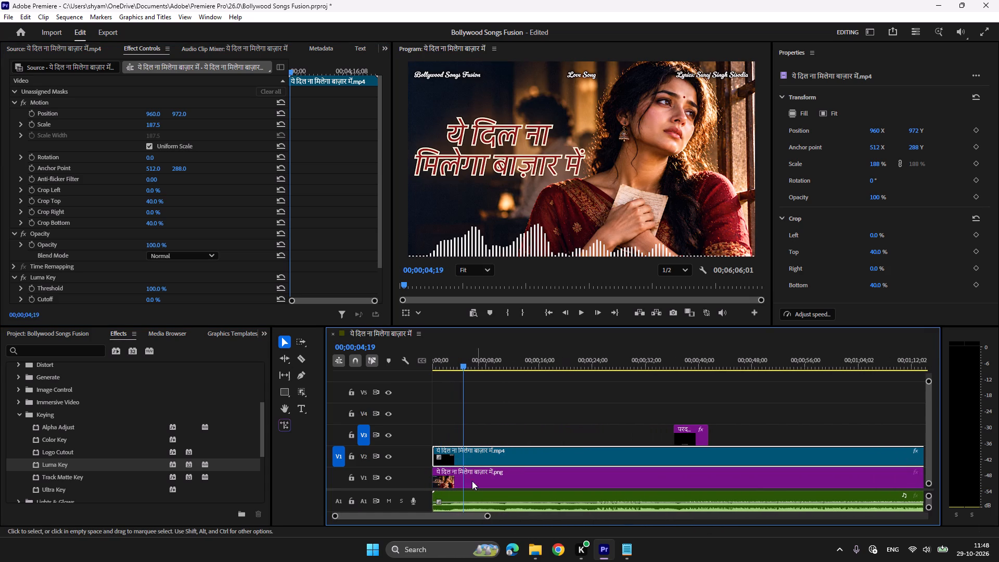
{"action": "key", "text": "space"}
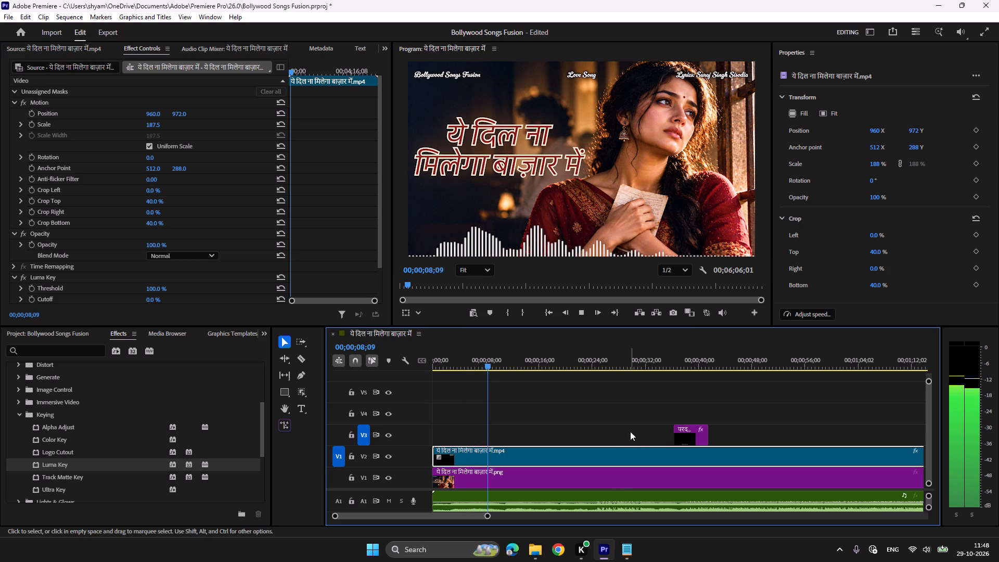
{"action": "left_click", "coordinate": [641, 495]}
{"action": "left_click", "coordinate": [940, 115]}
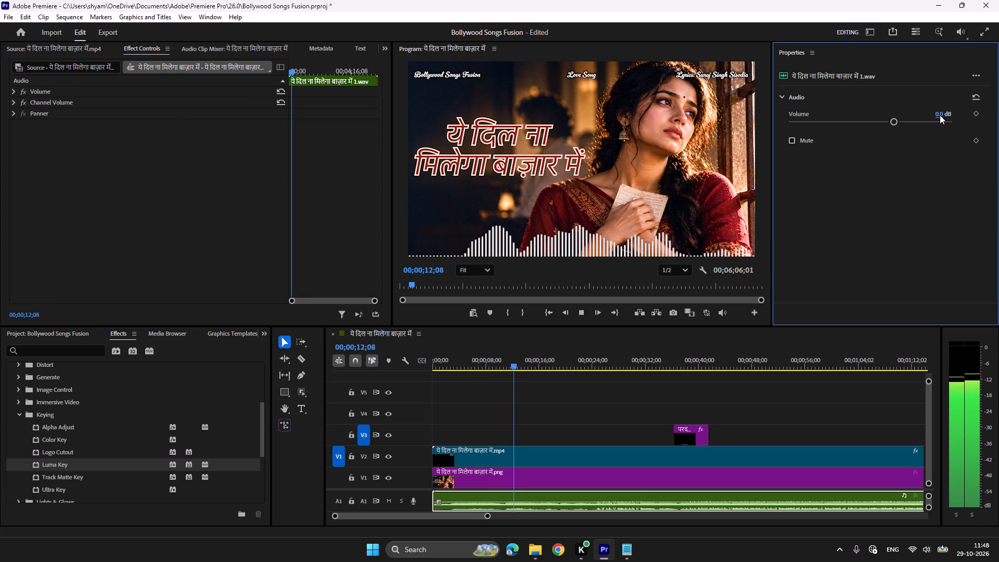
{"action": "key", "text": "5"}
{"action": "key", "text": "Return"}
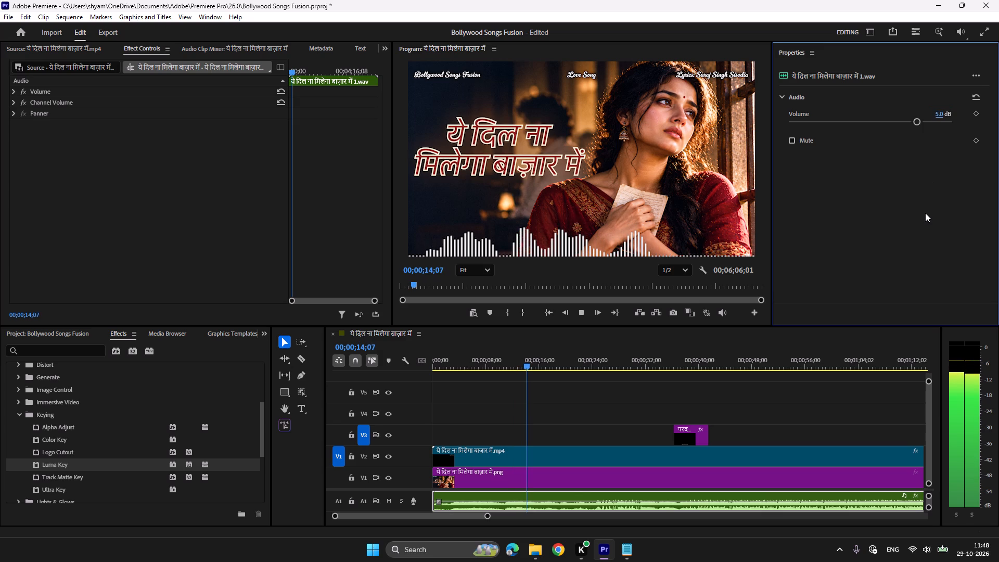
{"action": "key", "text": "space"}
{"action": "key", "text": "space"}
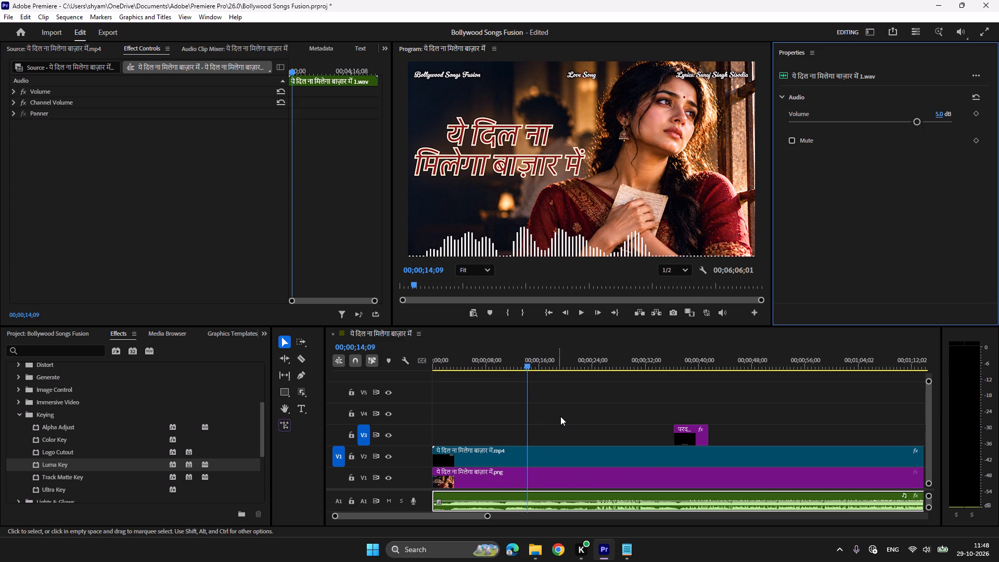
Play the song's intro and replay it from about 20 seconds to listen for where the first lyric line begins.
{"action": "left_click", "coordinate": [561, 416]}
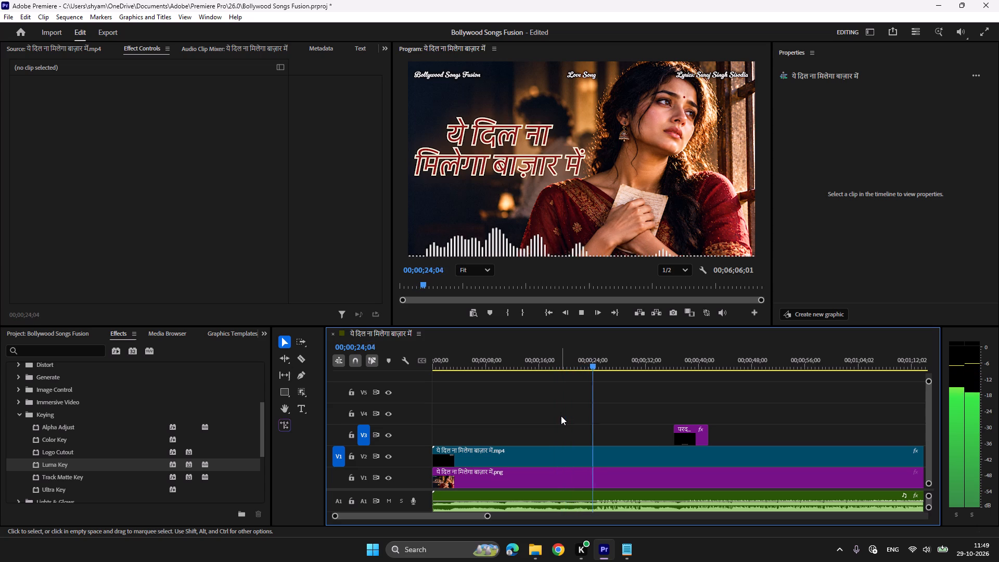
{"action": "key", "text": "space"}
{"action": "left_click", "coordinate": [568, 354]}
{"action": "key", "text": "space"}
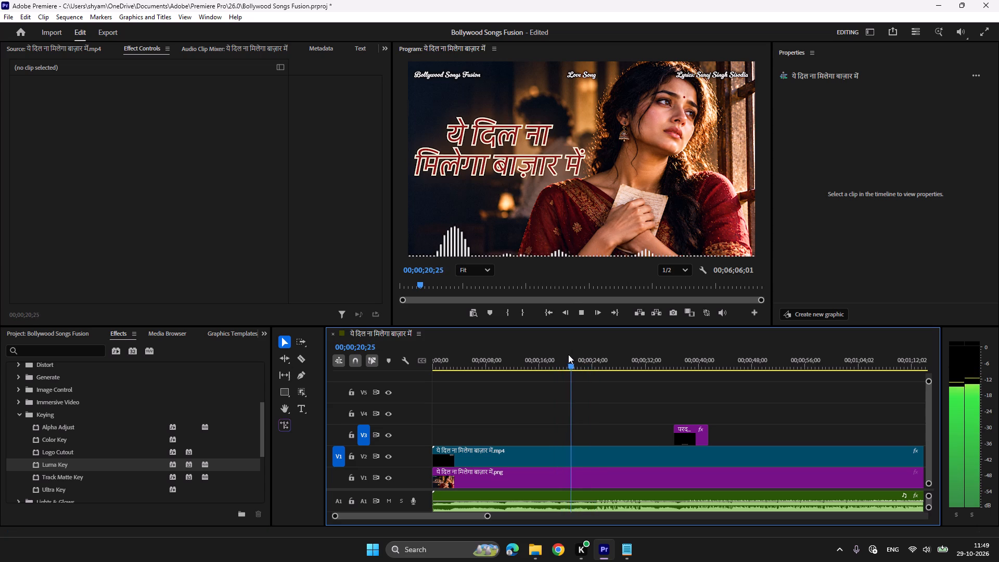
{"action": "left_click", "coordinate": [567, 354]}
{"action": "key", "text": "space"}
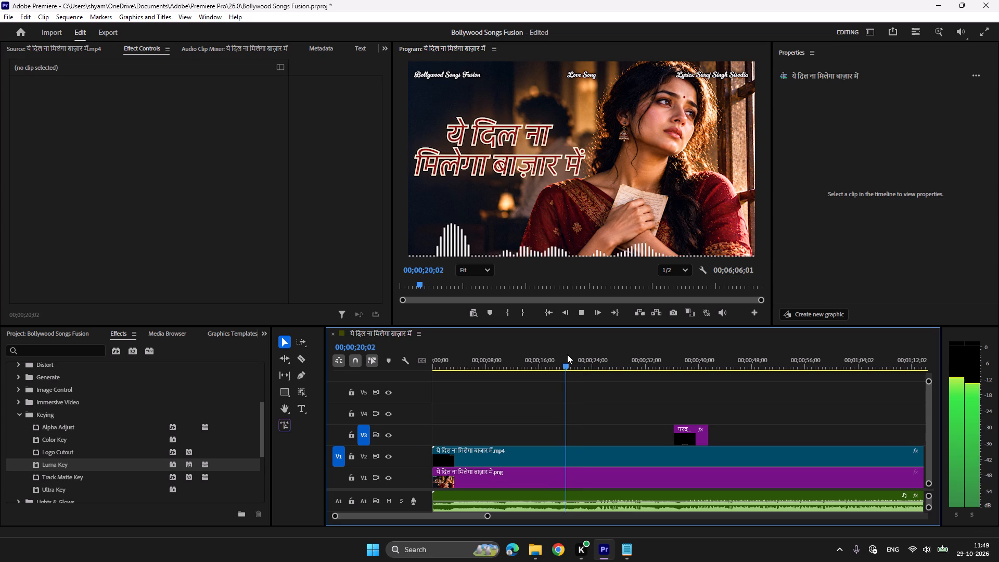
{"action": "left_click", "coordinate": [561, 354]}
{"action": "left_click", "coordinate": [553, 357]}
{"action": "key", "text": "space"}
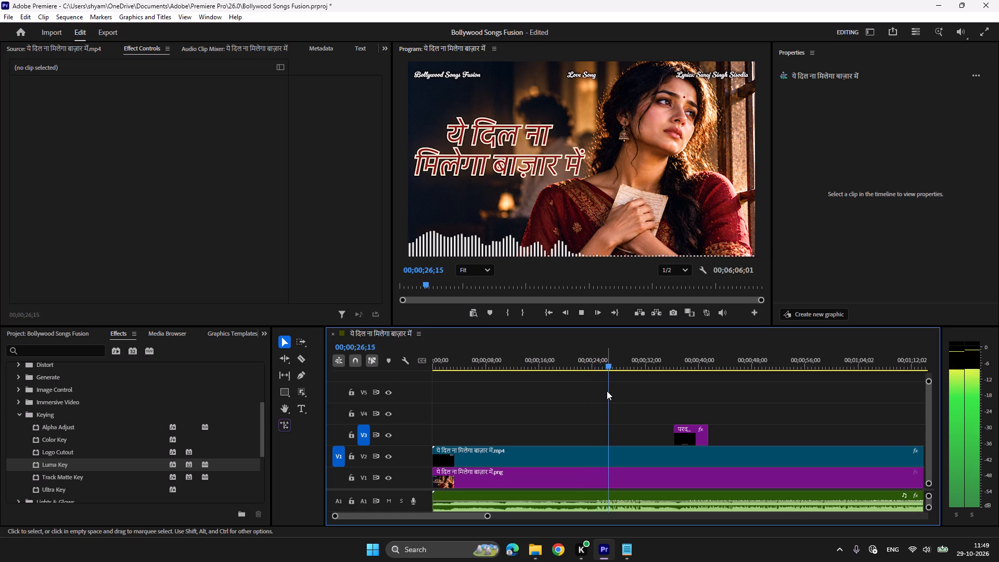
{"action": "scroll", "coordinate": [607, 391], "scroll_direction": "down", "scroll_amount": 7}
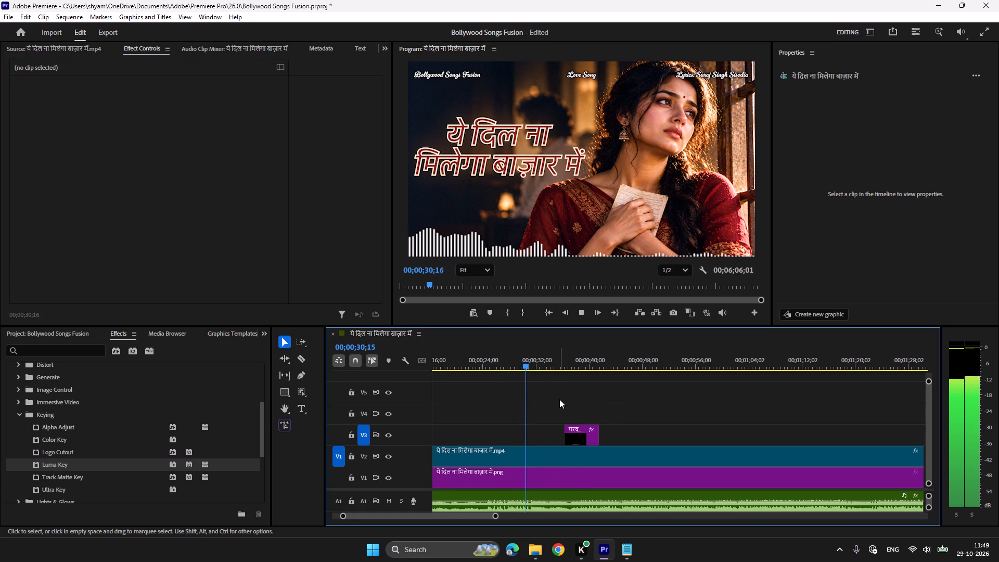
Move the existing lyric text clip on track V3 to start at 00;00;31;22 and play it against the vocals.
{"action": "key", "text": "space"}
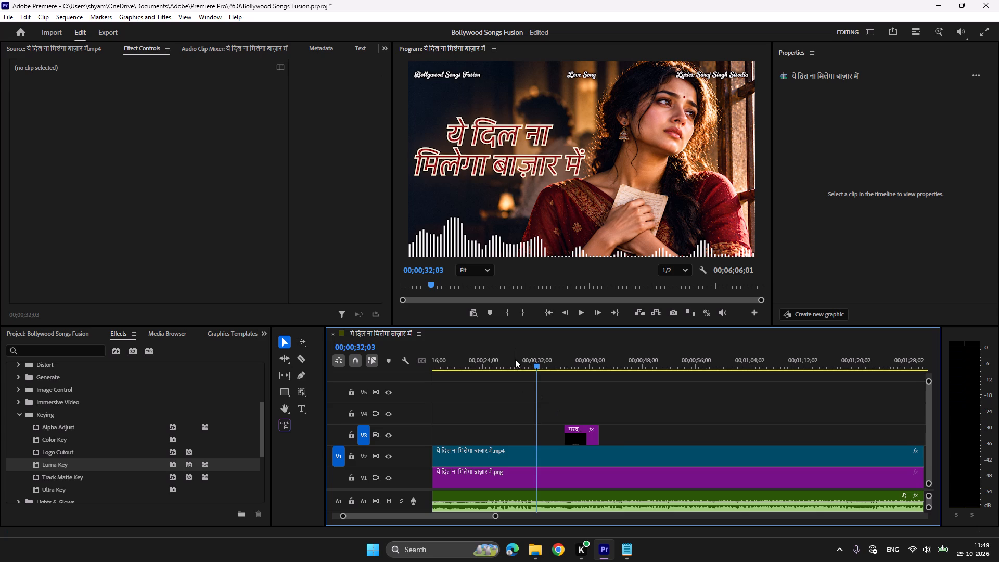
{"action": "left_click", "coordinate": [528, 359]}
{"action": "key", "text": "space"}
{"action": "key", "text": "space"}
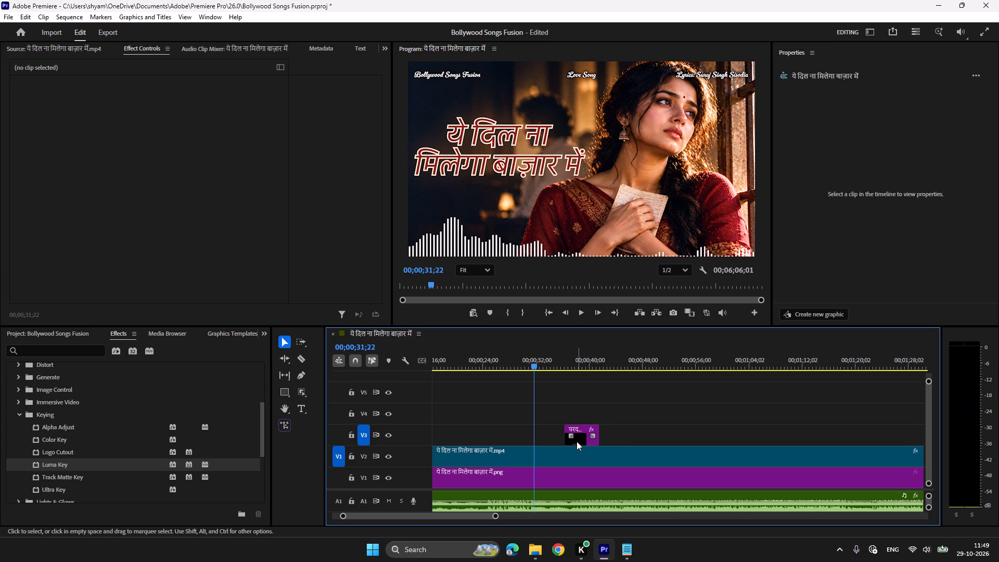
{"action": "left_click_drag", "start_coordinate": [580, 437], "coordinate": [550, 437]}
{"action": "key", "text": "space"}
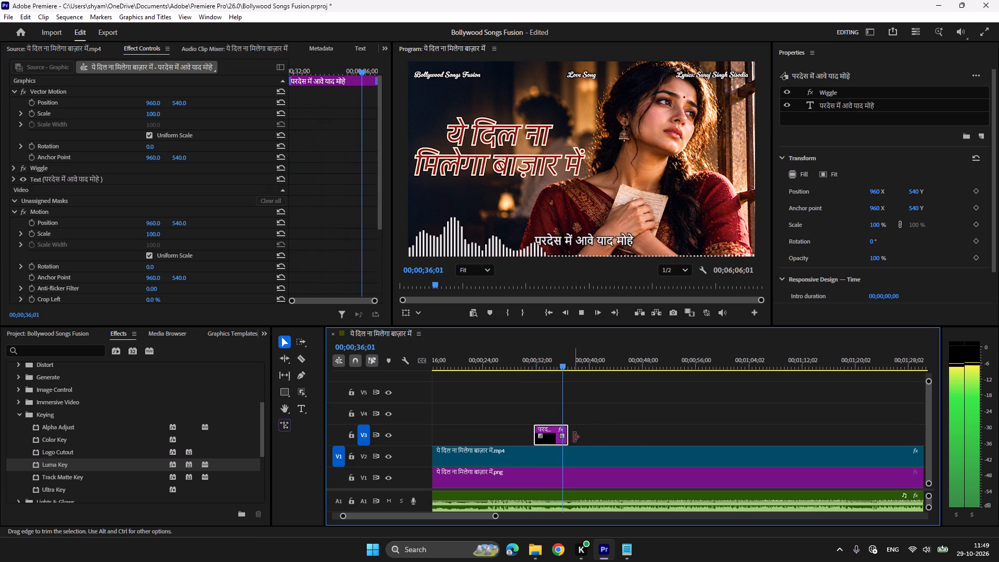
{"action": "key", "text": "space"}
Replace the first lyric clip's text with ये दिल ना मिलेगा बाज़ार में.
{"action": "left_click", "coordinate": [552, 365]}
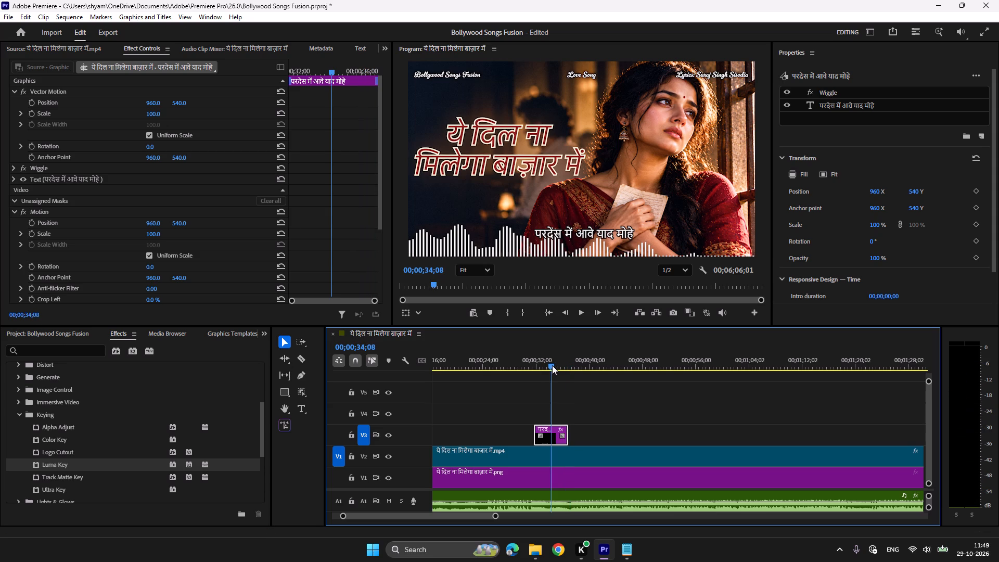
{"action": "key", "text": "t"}
{"action": "left_click", "coordinate": [594, 234]}
{"action": "key", "text": "ctrl+a"}
{"action": "key", "text": "ctrl+v"}
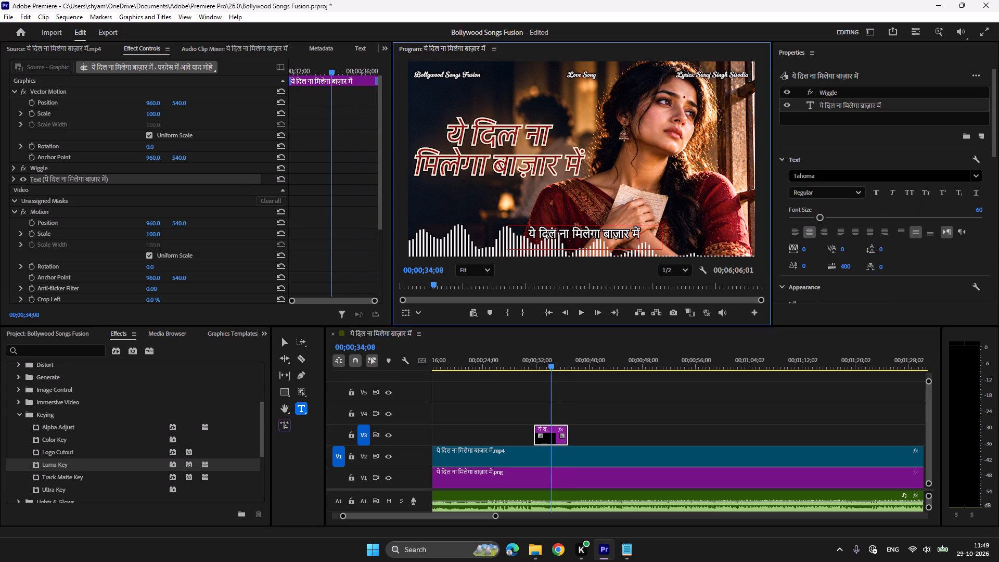
Play through the first lyric line and duplicate its text clip on track V3 at 00;00;45;18.
{"action": "left_click", "coordinate": [529, 361]}
{"action": "key", "text": "space"}
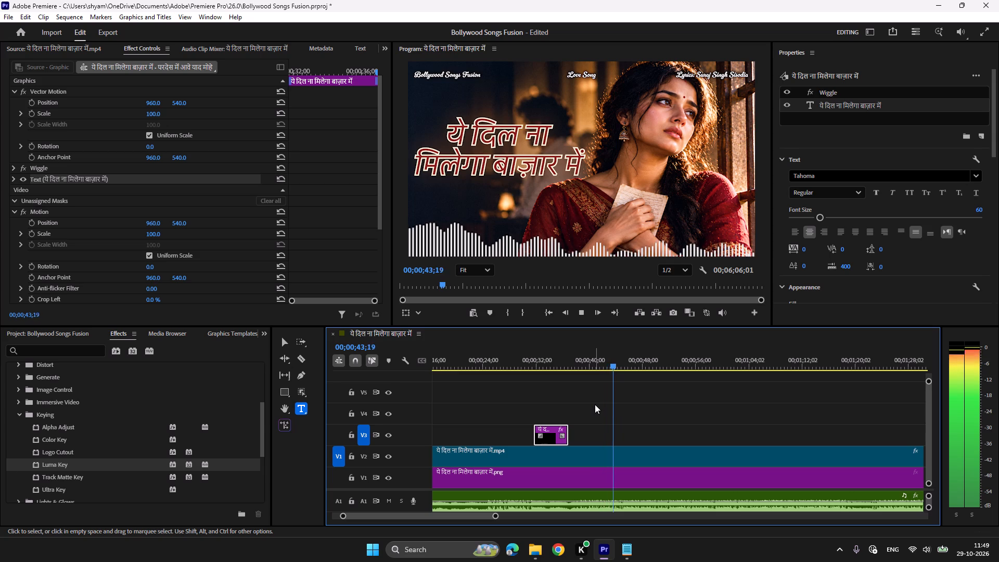
{"action": "key", "text": "space"}
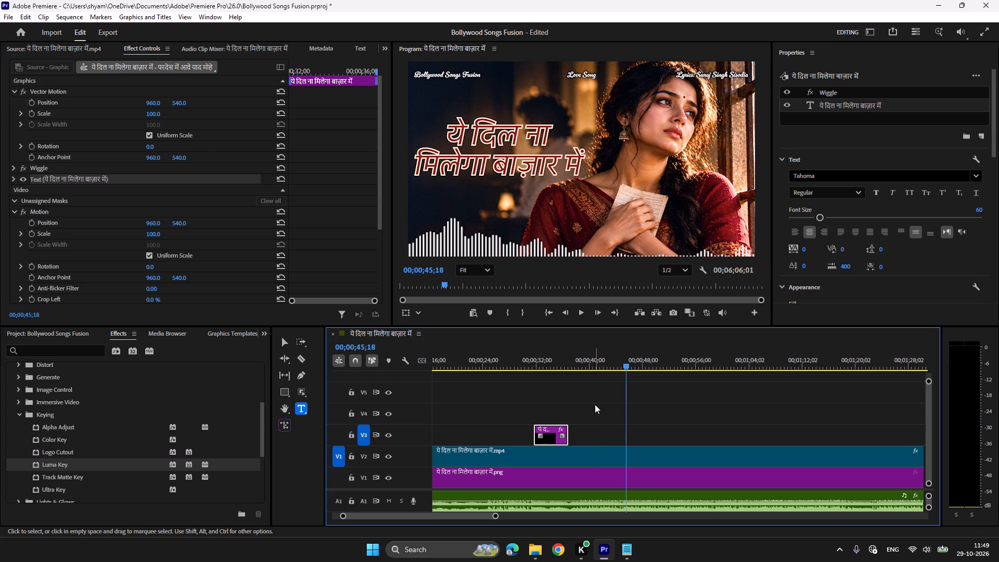
{"action": "key", "text": "ctrl+c"}
{"action": "key", "text": "ctrl+v"}
Play on from the second lyric clip and paste another copy of it on track V3 at about 00;00;52.
{"action": "left_click", "coordinate": [622, 364]}
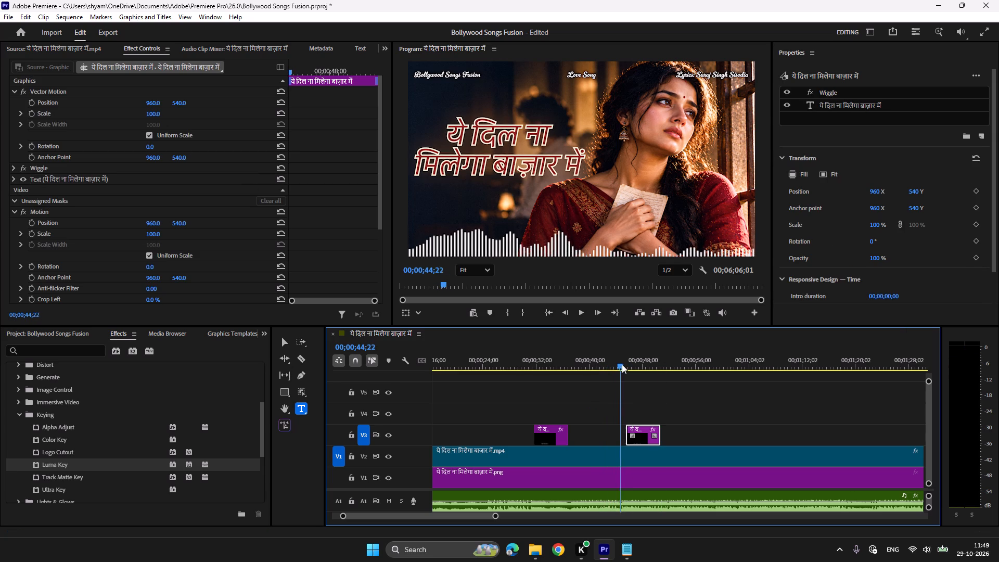
{"action": "key", "text": "space"}
{"action": "scroll", "coordinate": [662, 379], "scroll_direction": "down", "scroll_amount": 3}
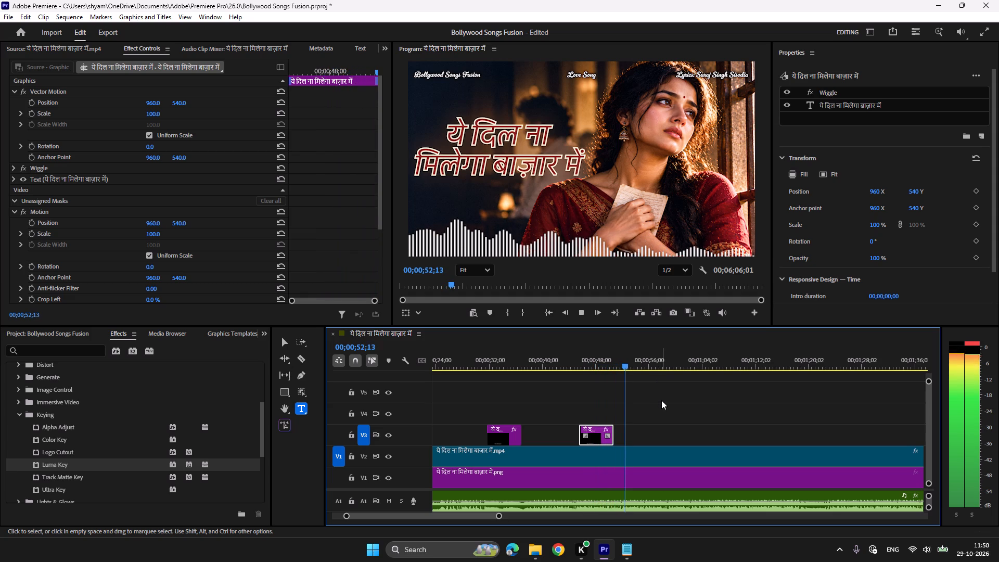
{"action": "key", "text": "space"}
{"action": "key", "text": "ctrl+c"}
{"action": "key", "text": "ctrl+v"}
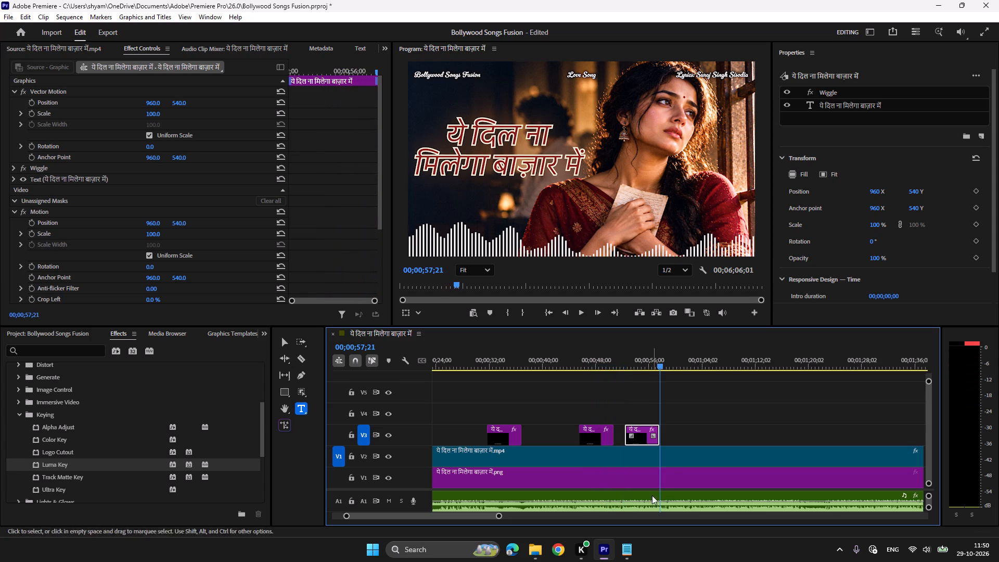
Copy the line जो मैंने दिया है तुझे प्यार में from the lyrics file in Notepad and make it the third lyric clip's text.
{"action": "left_click", "coordinate": [623, 561]}
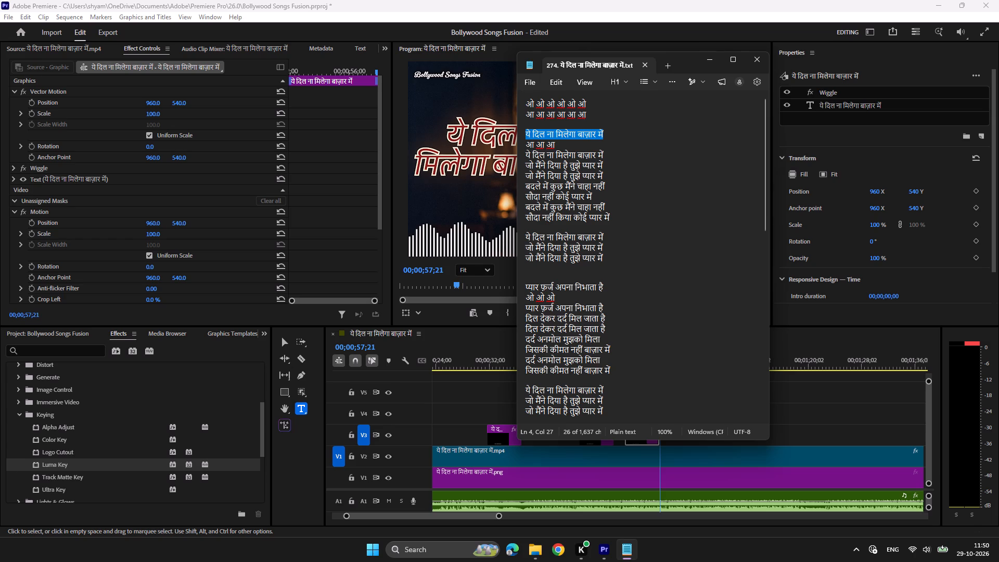
{"action": "left_click_drag", "start_coordinate": [604, 164], "coordinate": [519, 162]}
{"action": "key", "text": "ctrl+c"}
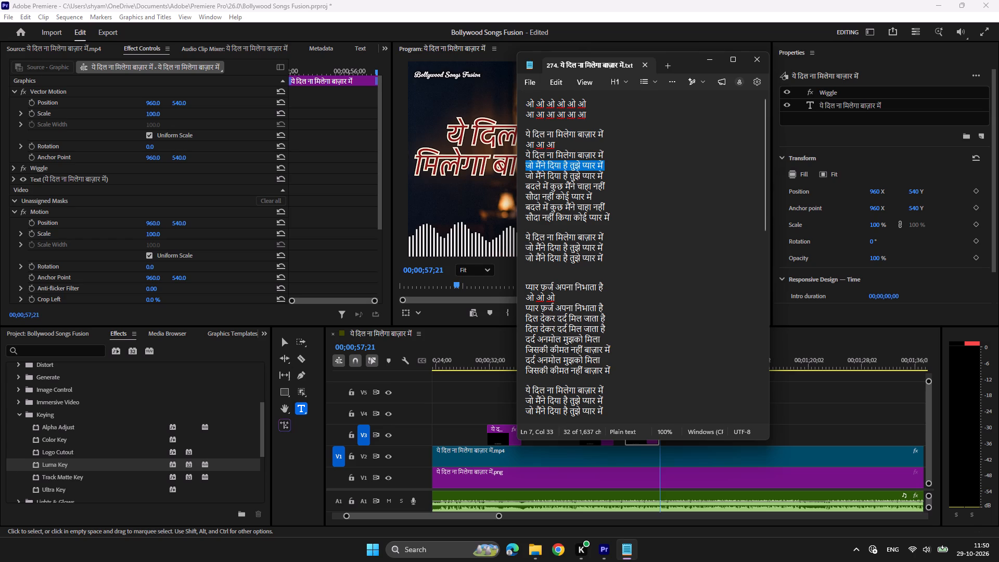
{"action": "left_click", "coordinate": [613, 560]}
{"action": "left_click", "coordinate": [654, 361]}
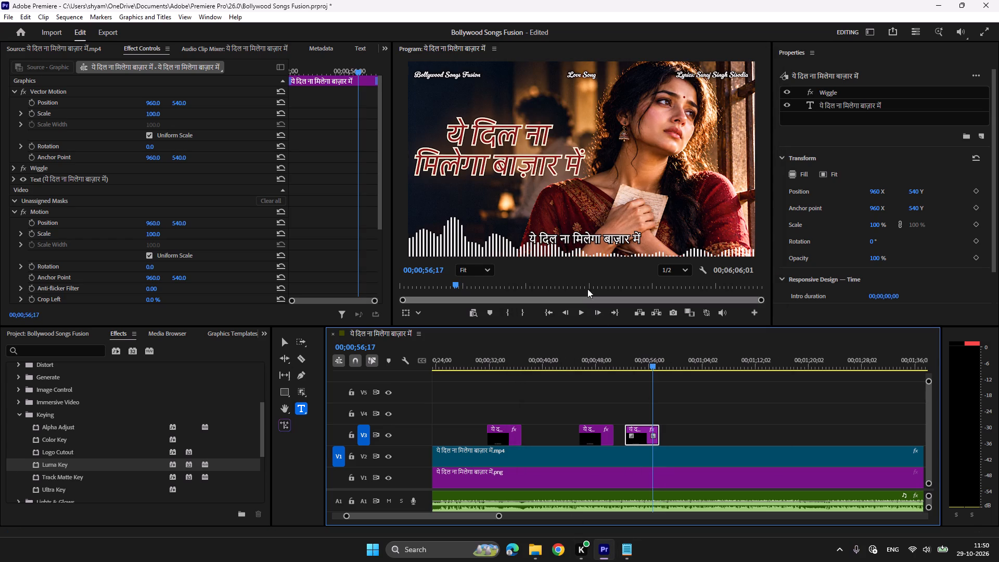
{"action": "left_click", "coordinate": [595, 238]}
{"action": "key", "text": "ctrl+a"}
{"action": "key", "text": "ctrl+v"}
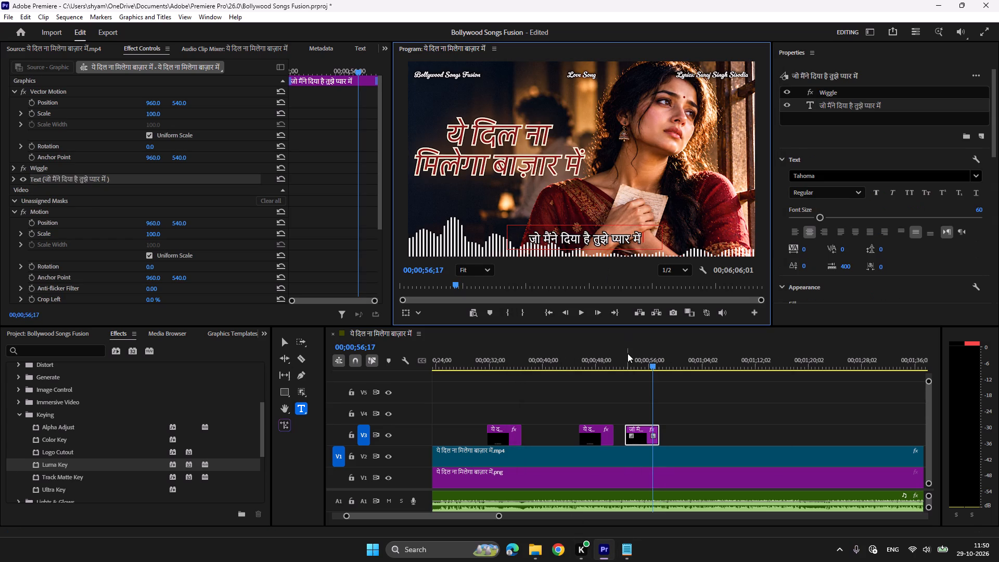
Play through the third lyric clip and paste a copy of it on track V3 at about 00;00;59.
{"action": "left_click", "coordinate": [625, 354]}
{"action": "key", "text": "space"}
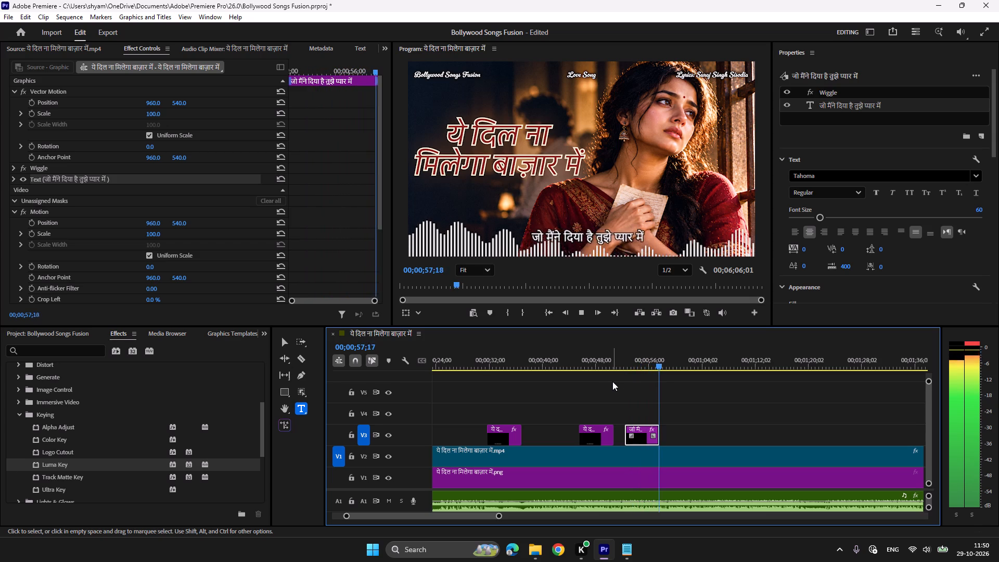
{"action": "key", "text": "space"}
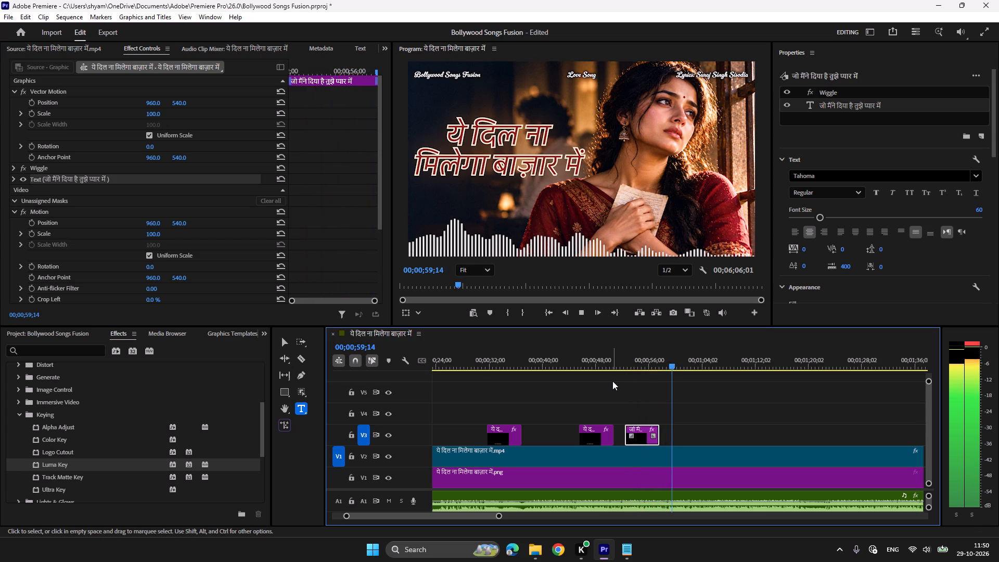
{"action": "key", "text": "ctrl+c"}
{"action": "key", "text": "ctrl+v"}
Play through the fourth lyric clip and paste a copy of it on track V3 at about 00;01;06.
{"action": "left_click", "coordinate": [662, 356]}
{"action": "key", "text": "space"}
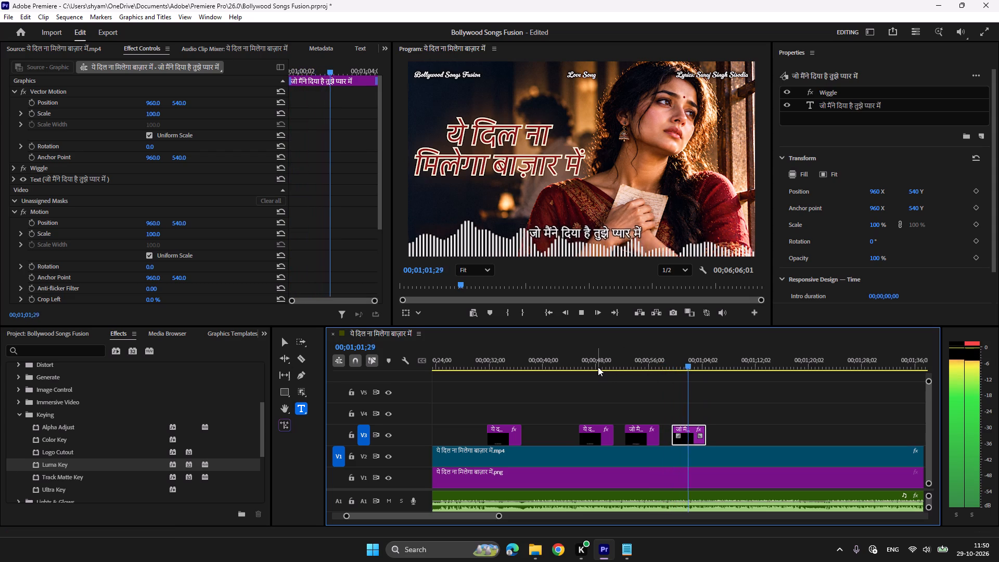
{"action": "scroll", "coordinate": [598, 367], "scroll_direction": "down", "scroll_amount": 3}
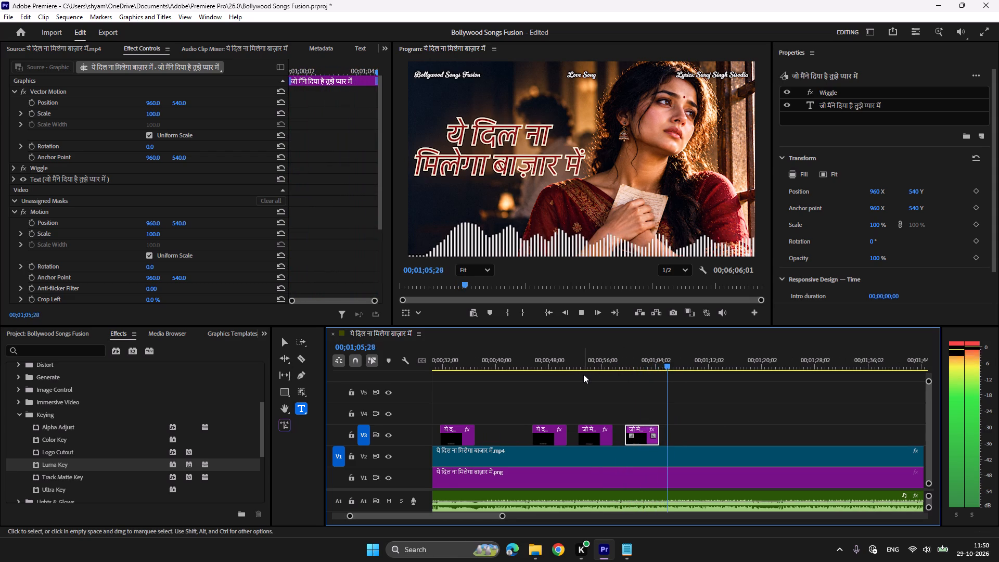
{"action": "key", "text": "space"}
{"action": "left_click", "coordinate": [667, 363]}
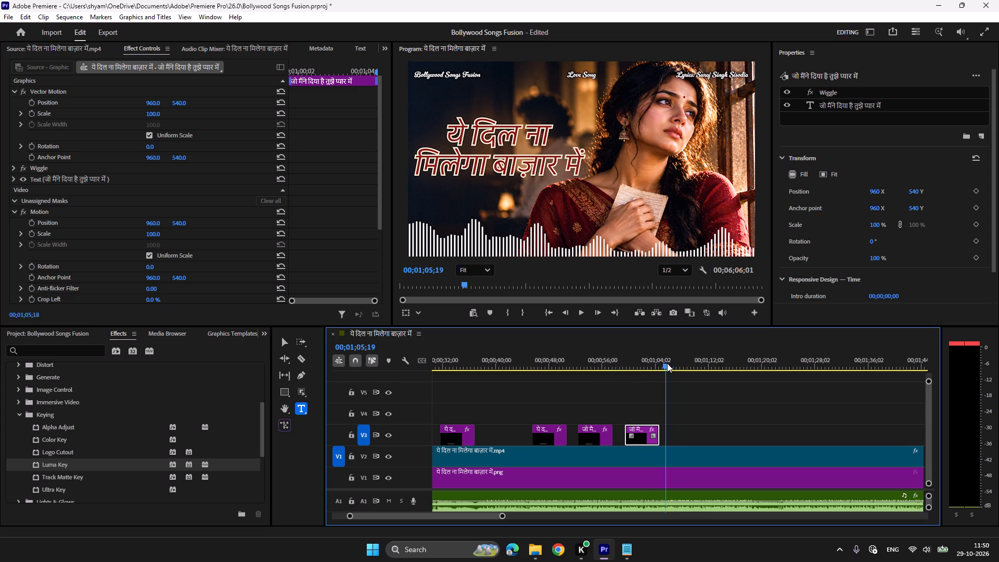
{"action": "key", "text": "space"}
{"action": "key", "text": "space"}
{"action": "key", "text": "space"}
{"action": "key", "text": "space"}
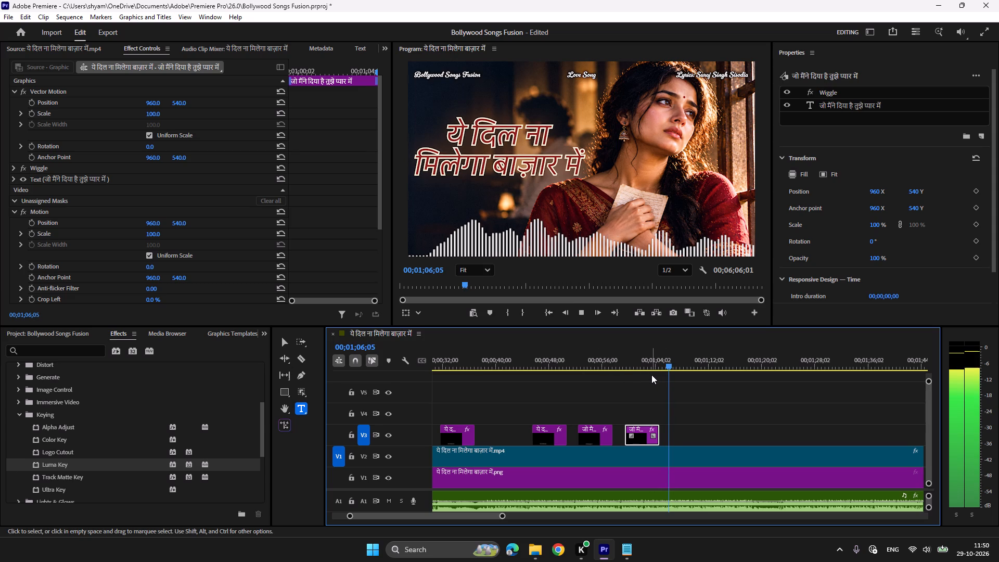
{"action": "key", "text": "ctrl+c"}
{"action": "key", "text": "ctrl+v"}
Copy the line बदले में कुछ मैंने चाहा नहीं from the Notepad lyrics and make it the fifth lyric clip's text.
{"action": "left_click", "coordinate": [624, 553]}
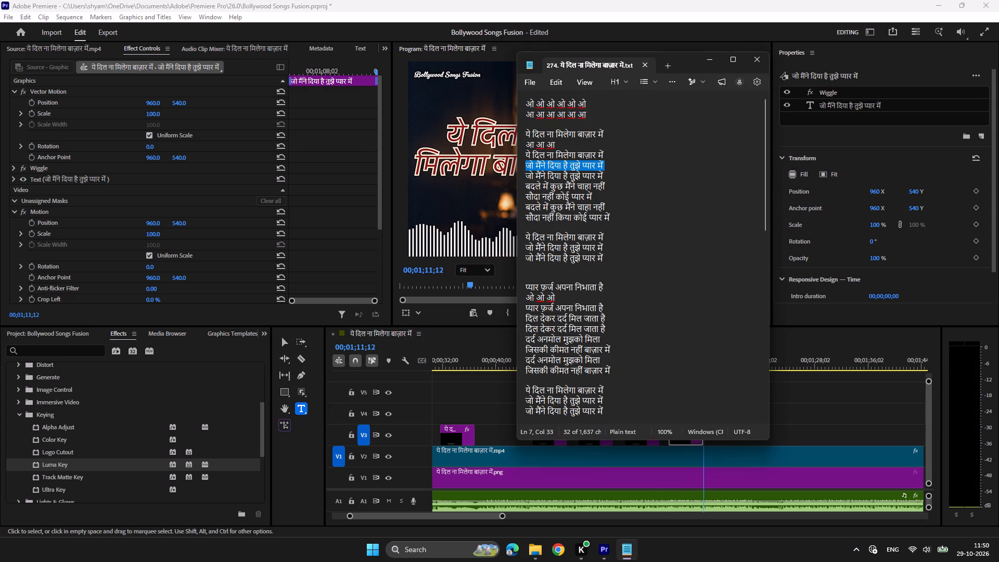
{"action": "left_click_drag", "start_coordinate": [609, 187], "coordinate": [524, 185]}
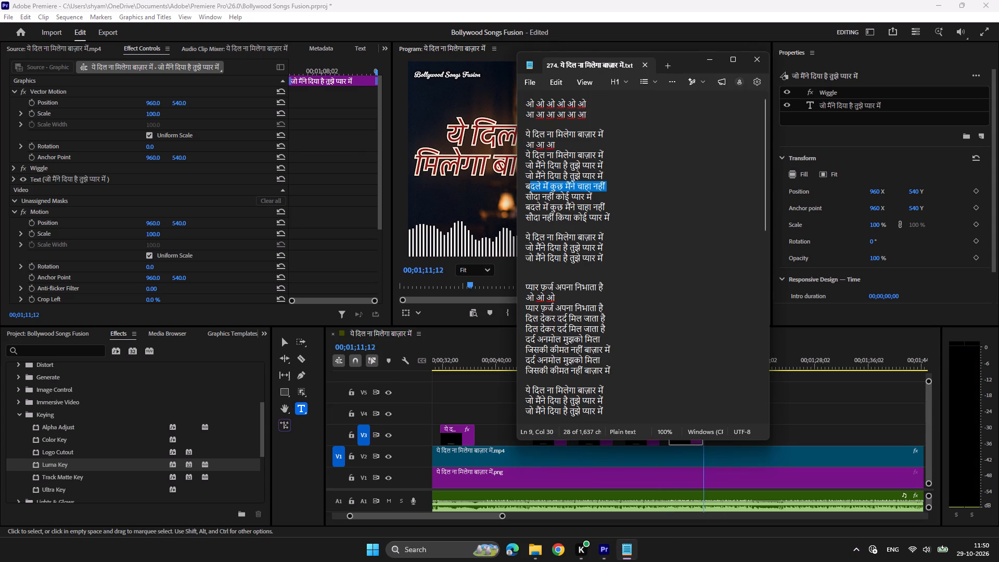
{"action": "left_click_drag", "start_coordinate": [524, 185], "coordinate": [520, 185]}
{"action": "key", "text": "ctrl+c"}
{"action": "left_click", "coordinate": [597, 561]}
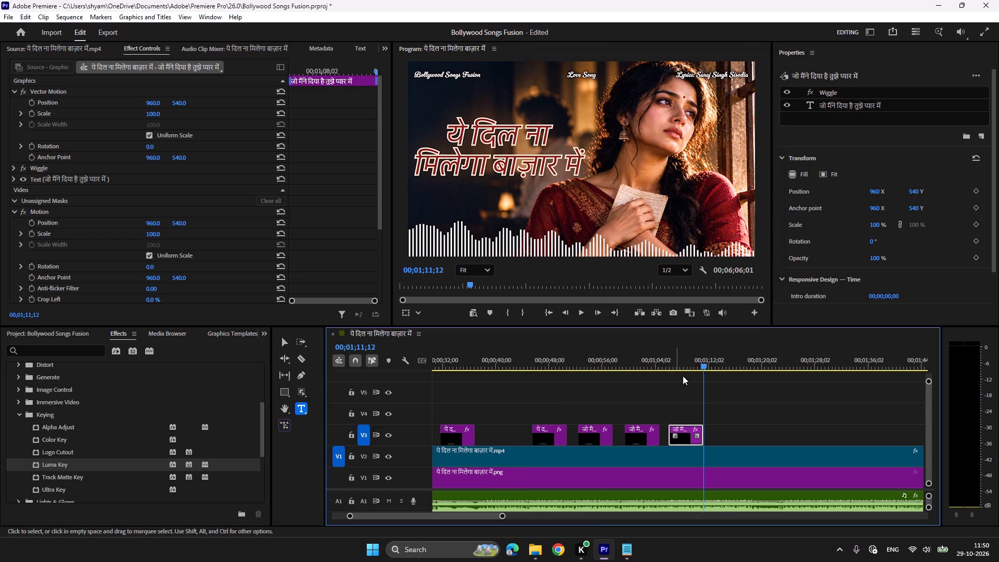
{"action": "left_click", "coordinate": [687, 352]}
{"action": "left_click", "coordinate": [588, 237]}
{"action": "key", "text": "ctrl+a"}
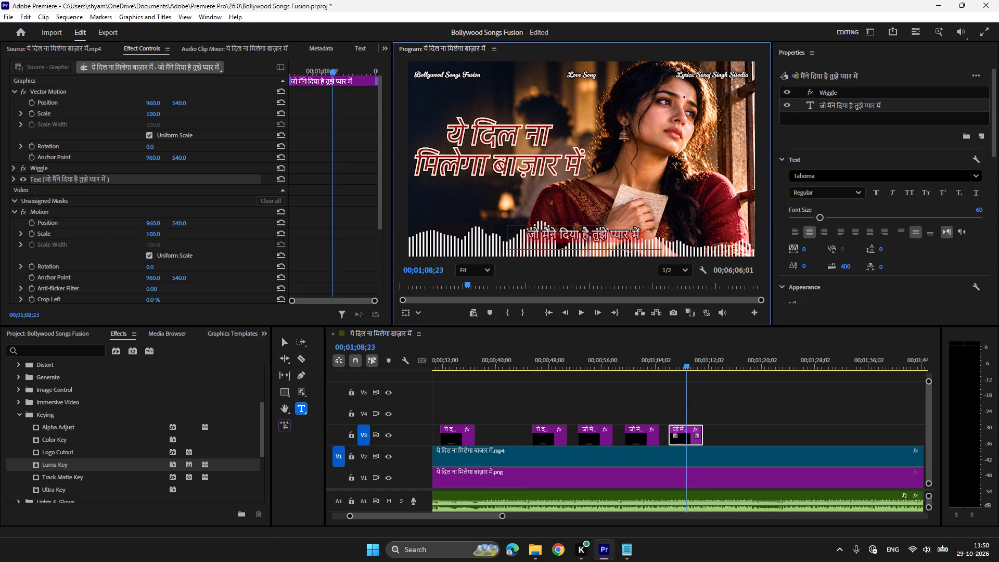
{"action": "key", "text": "ctrl+v"}
Play the fifth lyric clip from its start and paste a copy of it on track V3 at 00;01;10;08.
{"action": "left_click", "coordinate": [668, 362]}
{"action": "key", "text": "space"}
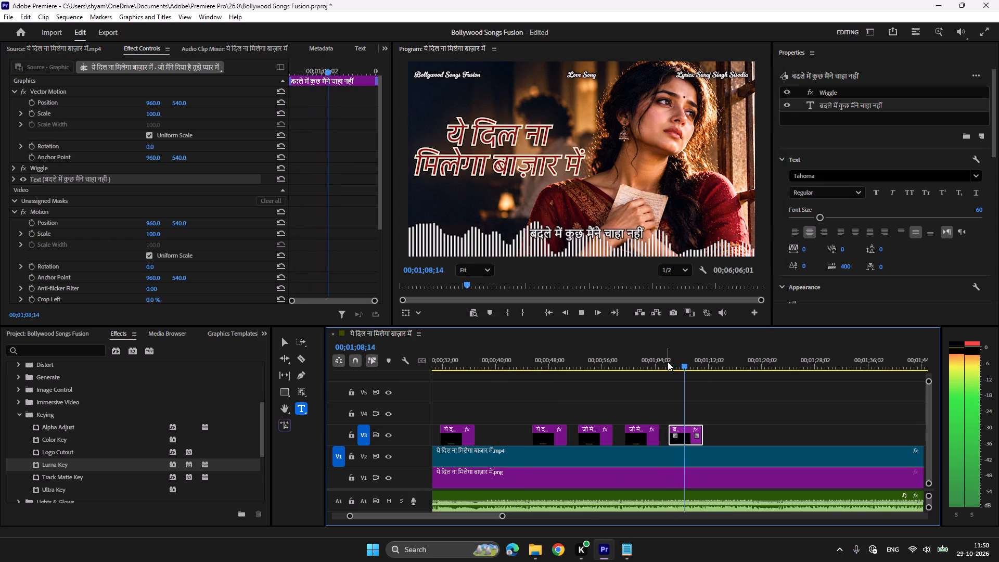
{"action": "key", "text": "space"}
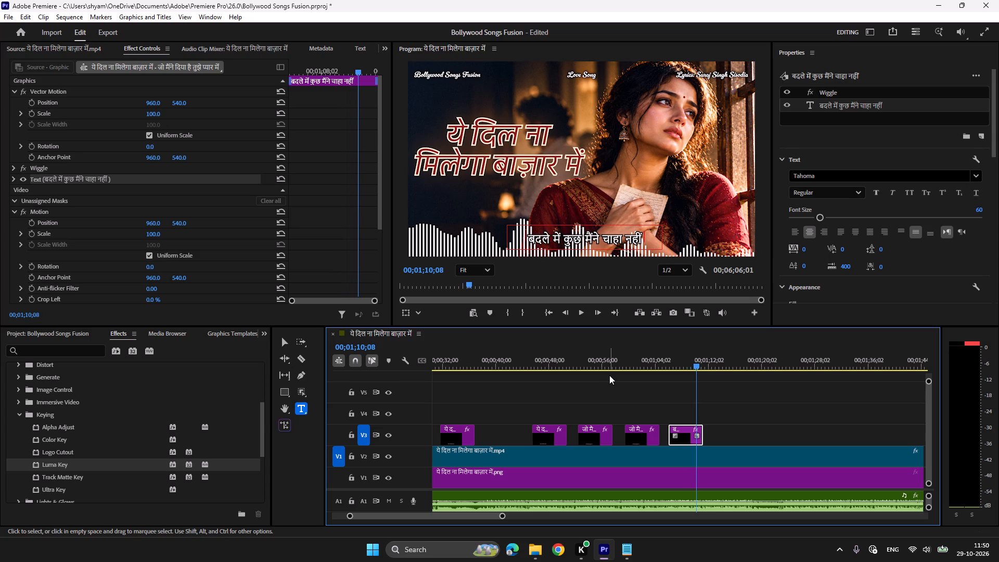
{"action": "key", "text": "ctrl+c"}
{"action": "key", "text": "ctrl+v"}
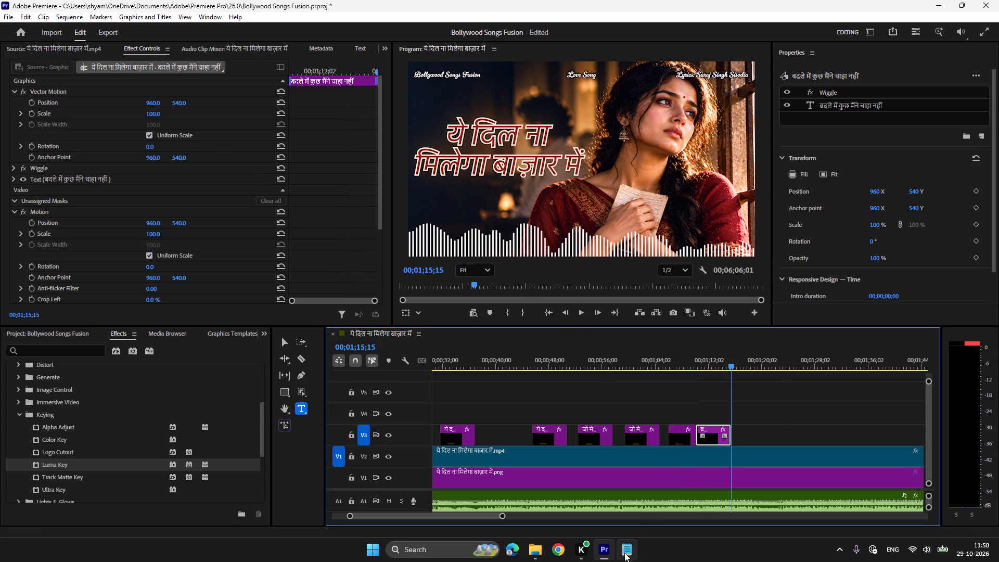
Copy the line सौदा नहीं कोई प्यार में from the Notepad lyrics and make it the sixth lyric clip's text.
{"action": "left_click", "coordinate": [624, 553]}
{"action": "left_click_drag", "start_coordinate": [595, 195], "coordinate": [510, 195]}
{"action": "key", "text": "ctrl+c"}
{"action": "left_click", "coordinate": [609, 546]}
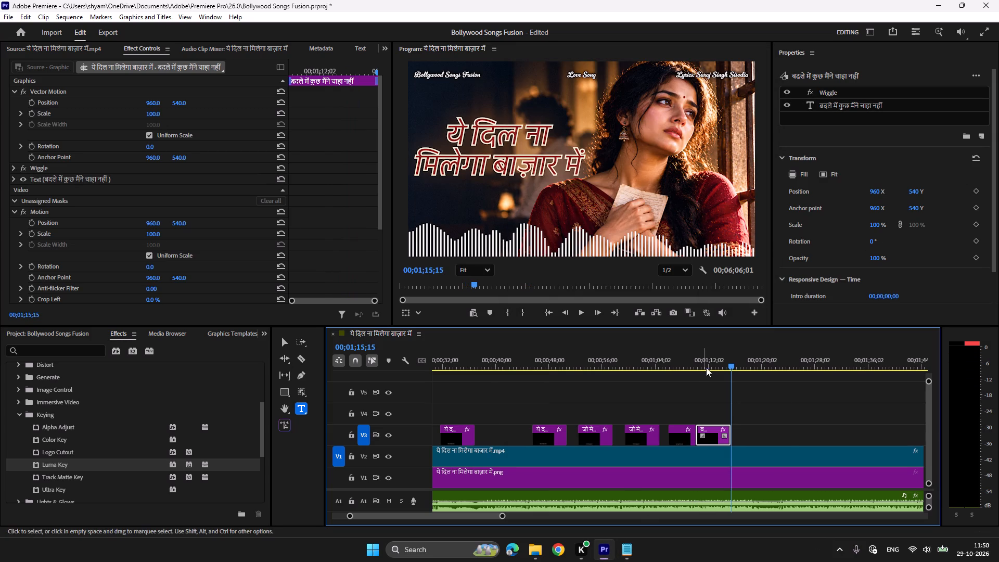
{"action": "left_click", "coordinate": [711, 357]}
{"action": "left_click", "coordinate": [580, 238]}
{"action": "key", "text": "ctrl+a"}
{"action": "key", "text": "ctrl+v"}
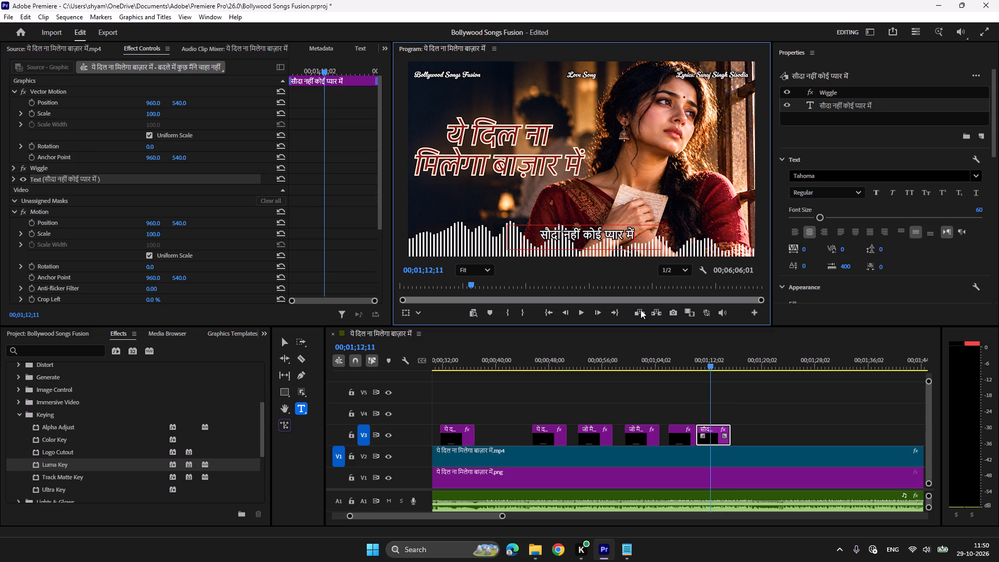
Replay the sixth lyric clip and paste copies of the fifth and sixth lyric clips on track V3 at about 00;01;13.
{"action": "left_click", "coordinate": [696, 359]}
{"action": "key", "text": "space"}
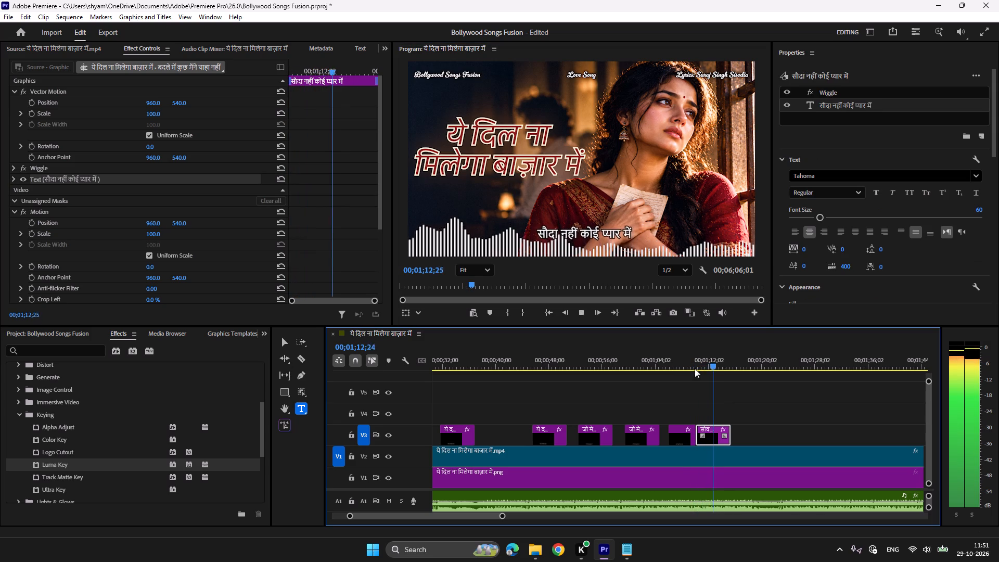
{"action": "key", "text": "space"}
{"action": "left_click", "coordinate": [710, 362]}
{"action": "key", "text": "space"}
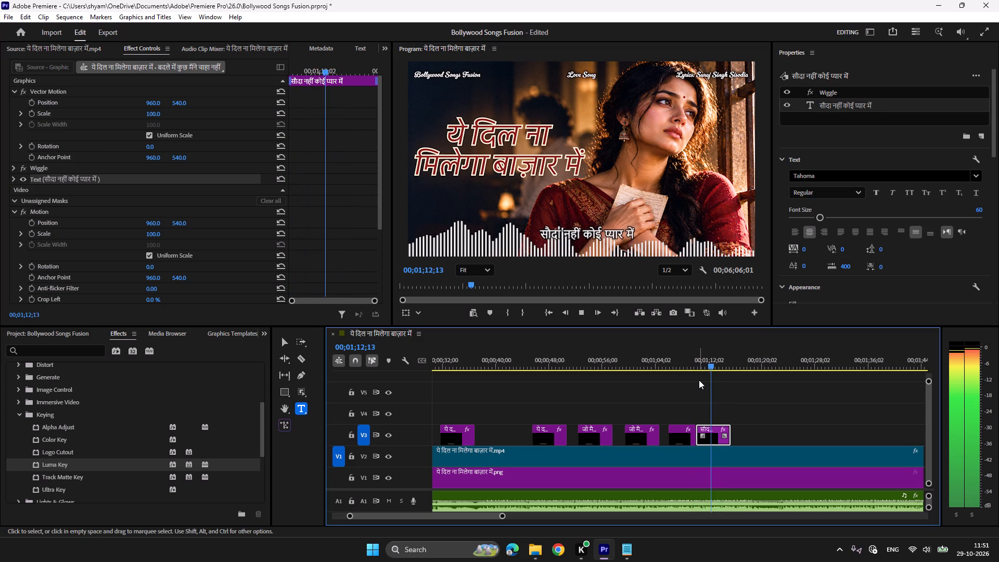
{"action": "key", "text": "space"}
{"action": "left_click_drag", "start_coordinate": [685, 402], "coordinate": [710, 433]}
{"action": "key", "text": "ctrl+c"}
{"action": "key", "text": "ctrl+v"}
Play through the two pasted lyric clips and shift the last one, सौदा नहीं कोई प्यार में, slightly earlier on track V3.
{"action": "left_click", "coordinate": [713, 360]}
{"action": "key", "text": "space"}
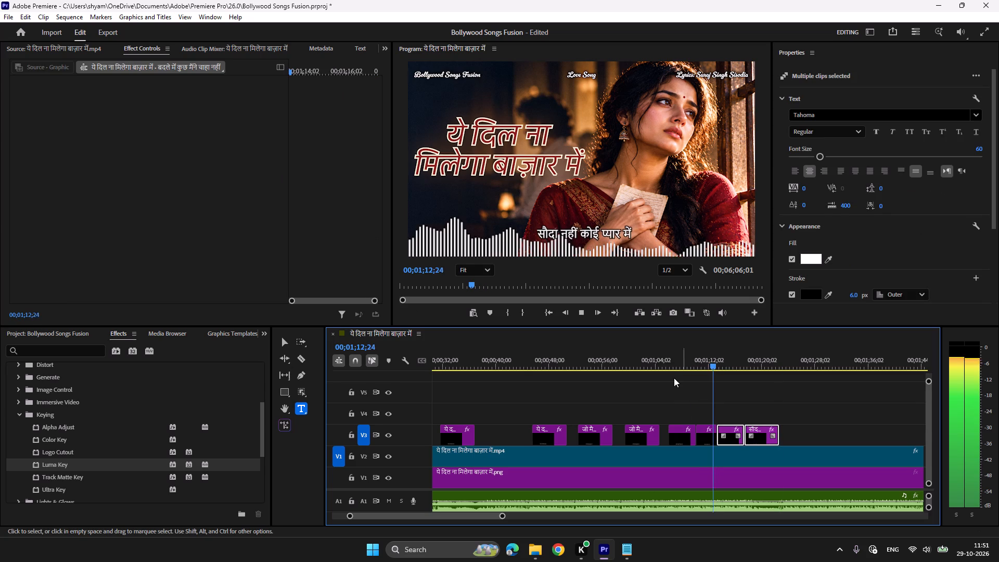
{"action": "scroll", "coordinate": [671, 379], "scroll_direction": "down", "scroll_amount": 5}
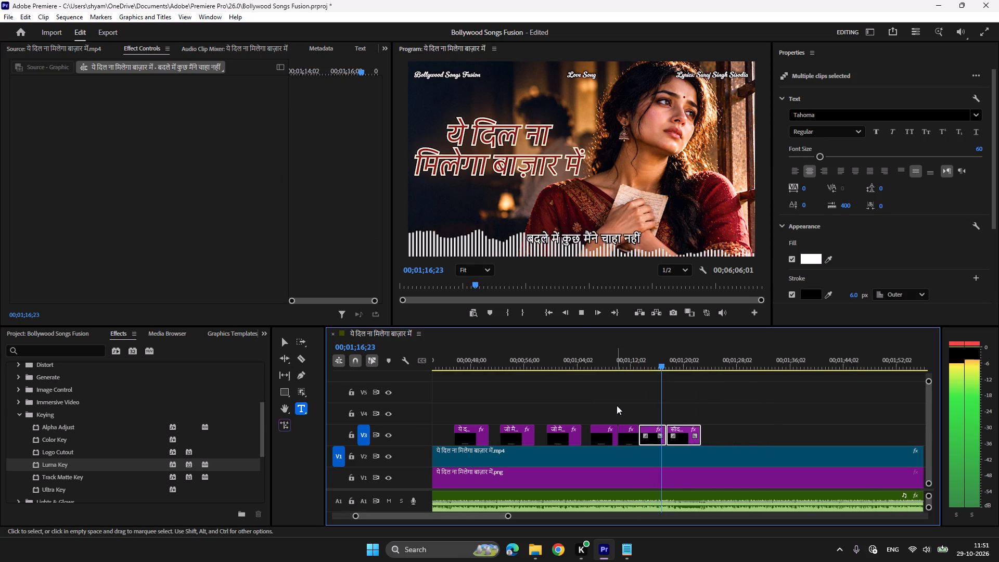
{"action": "key", "text": "space"}
{"action": "left_click", "coordinate": [658, 365]}
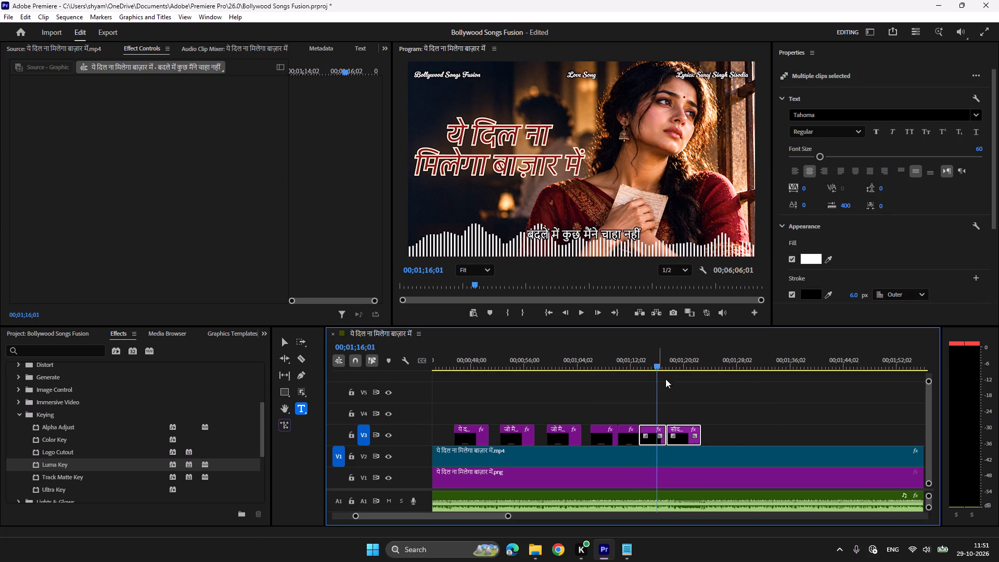
{"action": "key", "text": "space"}
{"action": "left_click", "coordinate": [728, 408]}
{"action": "key", "text": "space"}
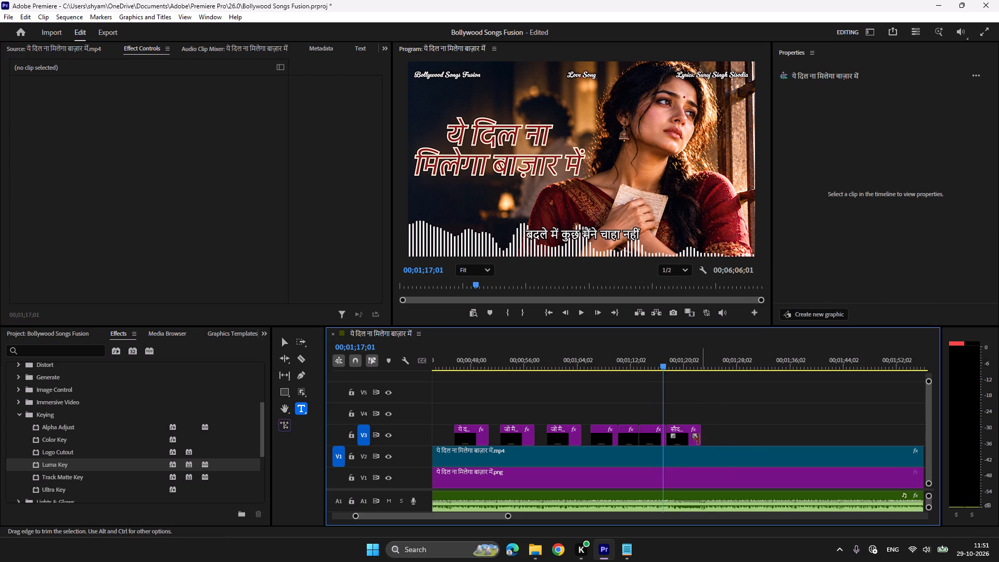
{"action": "key", "text": "space"}
{"action": "key", "text": "space"}
{"action": "left_click", "coordinate": [686, 436]}
{"action": "key", "text": "space"}
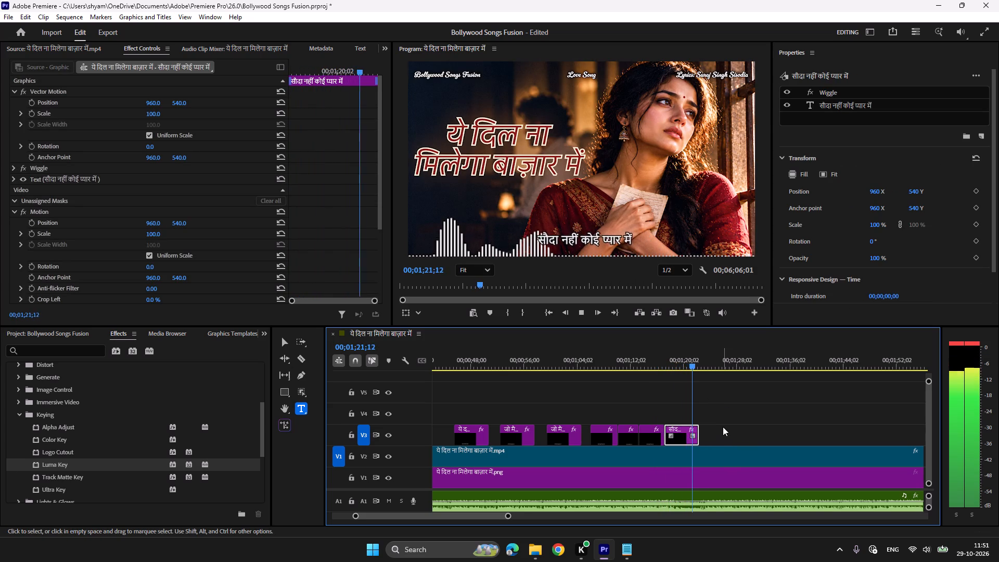
{"action": "key", "text": "space"}
Play from 00;01;11;24, insert किया after नहीं in the eighth lyric clip's text with Hindi input, and replay the clip.
{"action": "left_click", "coordinate": [630, 365]}
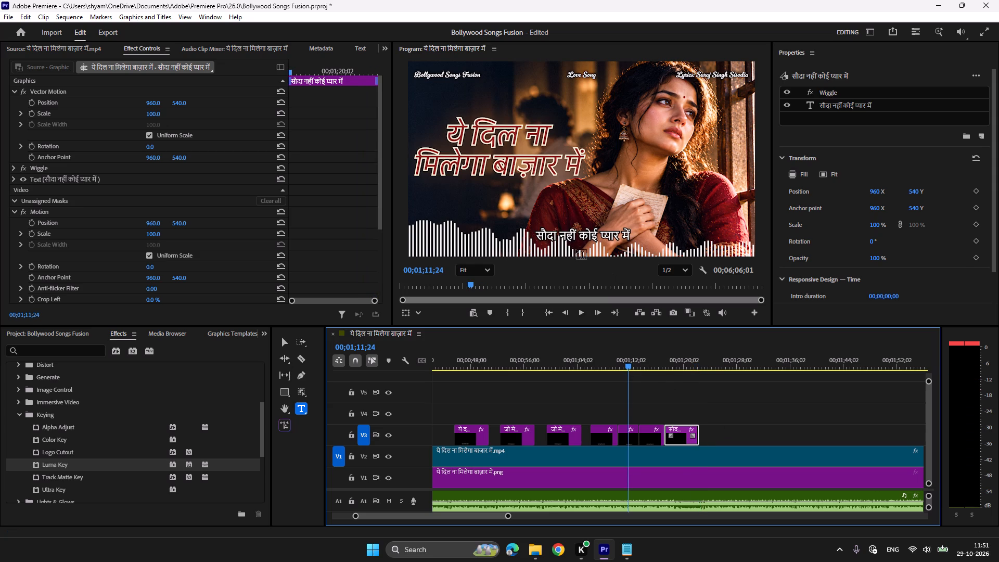
{"action": "key", "text": "space"}
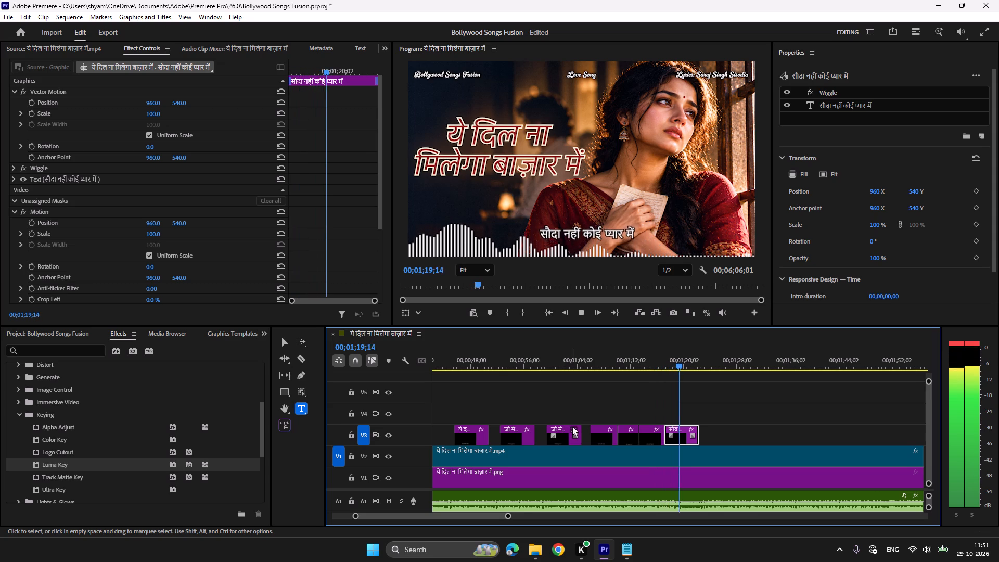
{"action": "key", "text": "space"}
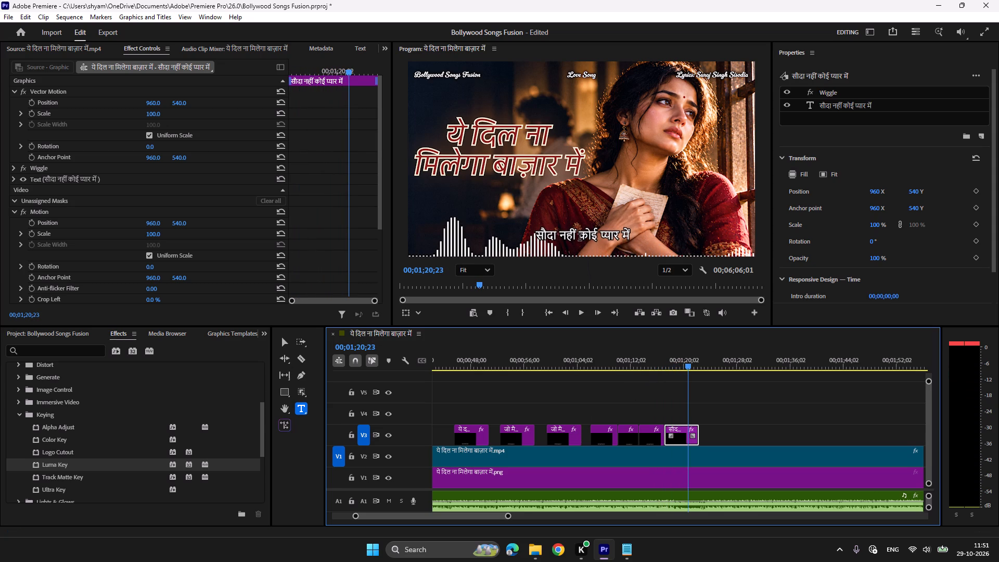
{"action": "left_click", "coordinate": [580, 238]}
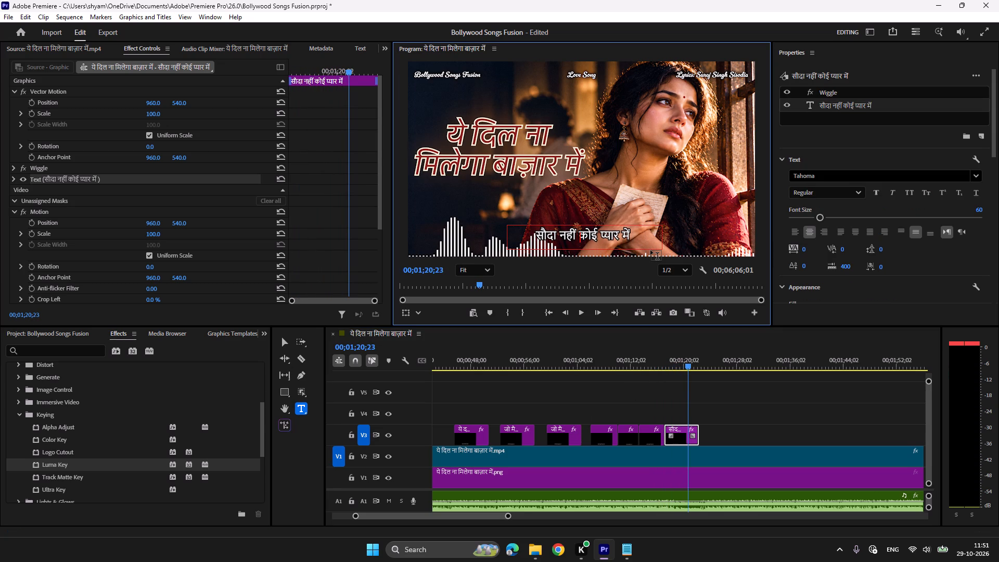
{"action": "key", "text": "super+space"}
{"action": "type", "text": "kia"}
{"action": "key", "text": "space"}
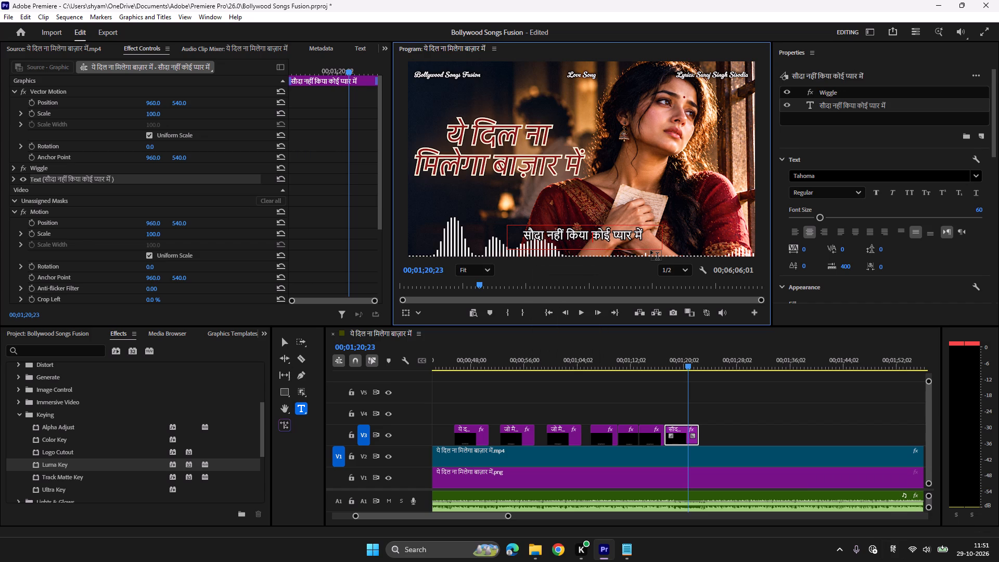
{"action": "key", "text": "BackSpace"}
{"action": "key", "text": "space"}
{"action": "left_click", "coordinate": [675, 354]}
{"action": "key", "text": "space"}
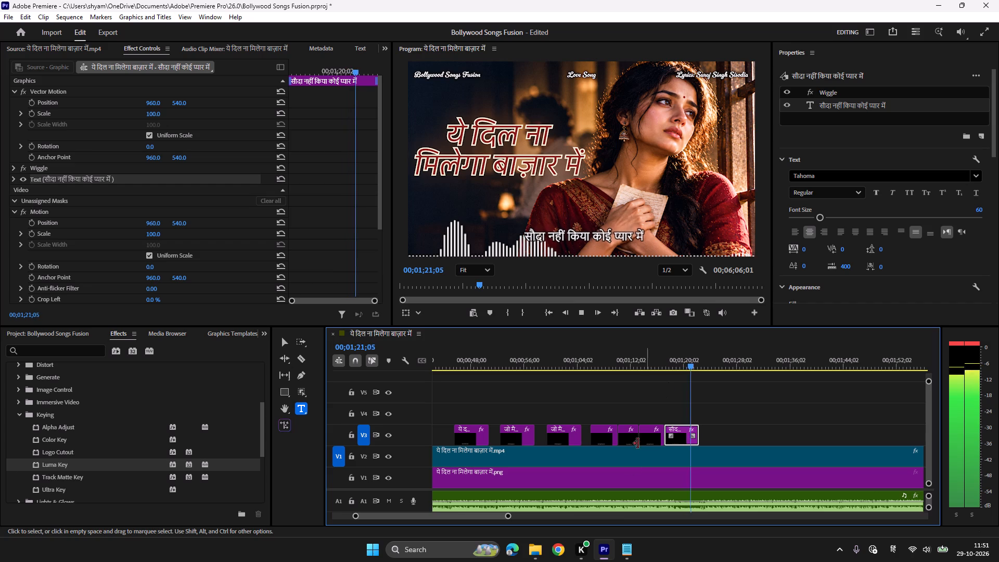
{"action": "key", "text": "space"}
In the Notepad lyrics, copy किया into the line सौदा नहीं कोई प्यार में after नहीं, save the file and return to Premiere Pro.
{"action": "left_click", "coordinate": [626, 542]}
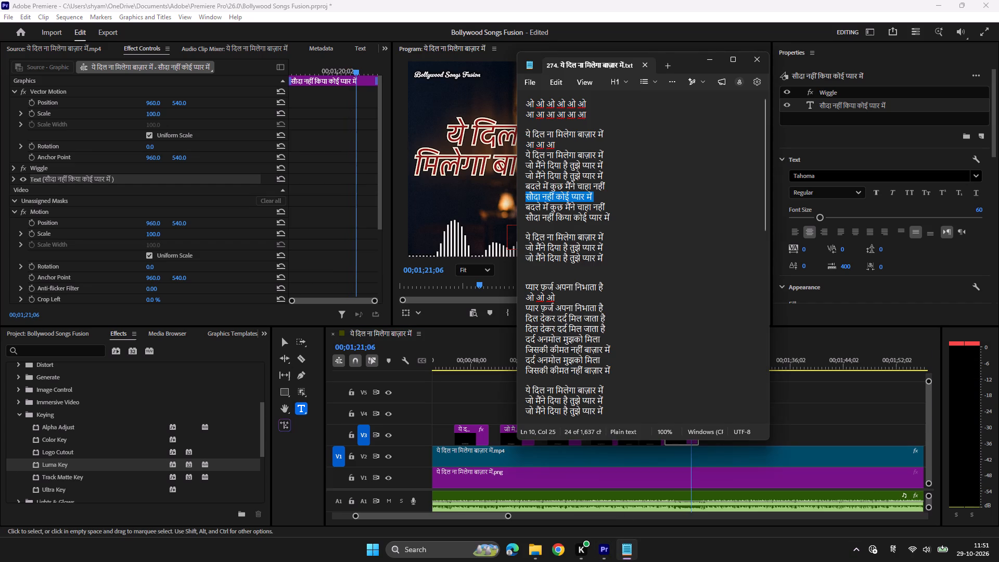
{"action": "double_click", "coordinate": [563, 218]}
{"action": "key", "text": "ctrl+c"}
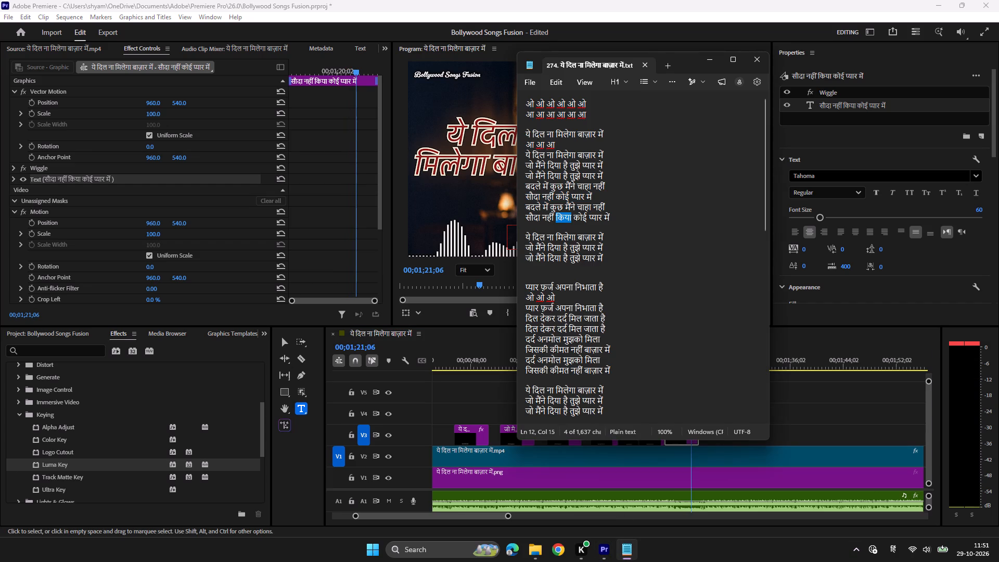
{"action": "left_click", "coordinate": [556, 196]}
{"action": "key", "text": "ctrl+v"}
{"action": "key", "text": "space"}
{"action": "key", "text": "ctrl+s"}
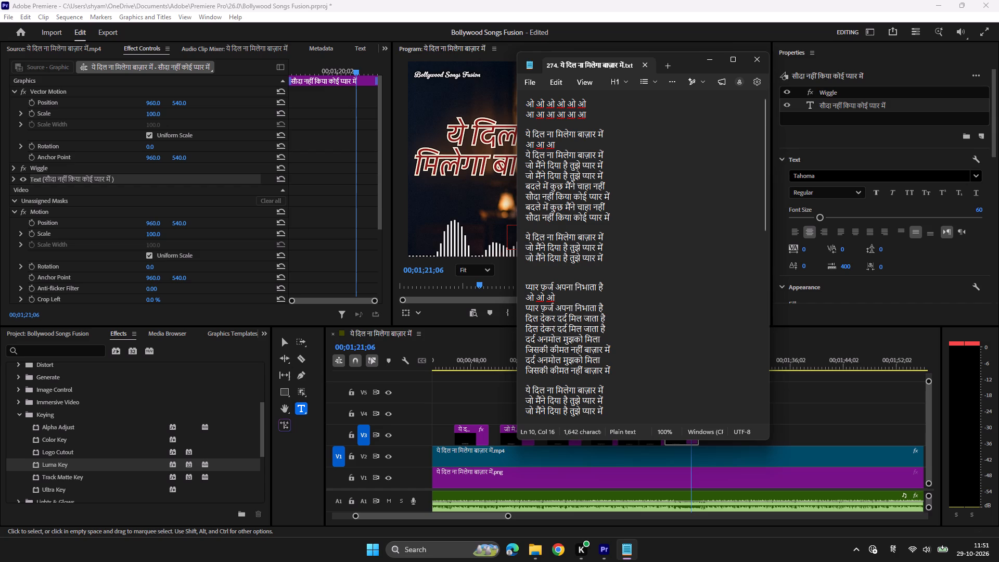
{"action": "left_click", "coordinate": [609, 547]}
Set the keyboard input language back to English.
{"action": "left_click", "coordinate": [895, 548]}
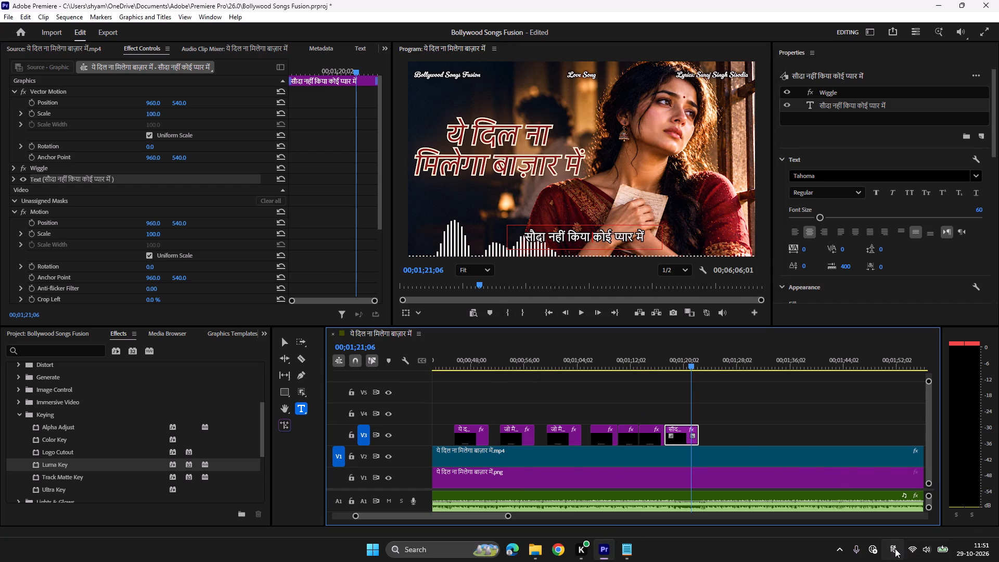
{"action": "left_click", "coordinate": [889, 466]}
Play past the eighth lyric clip, check the lyrics, and paste copies of the second, third and fourth lyric clips on V3 at 00;01;23;28.
{"action": "left_click", "coordinate": [683, 357]}
{"action": "key", "text": "space"}
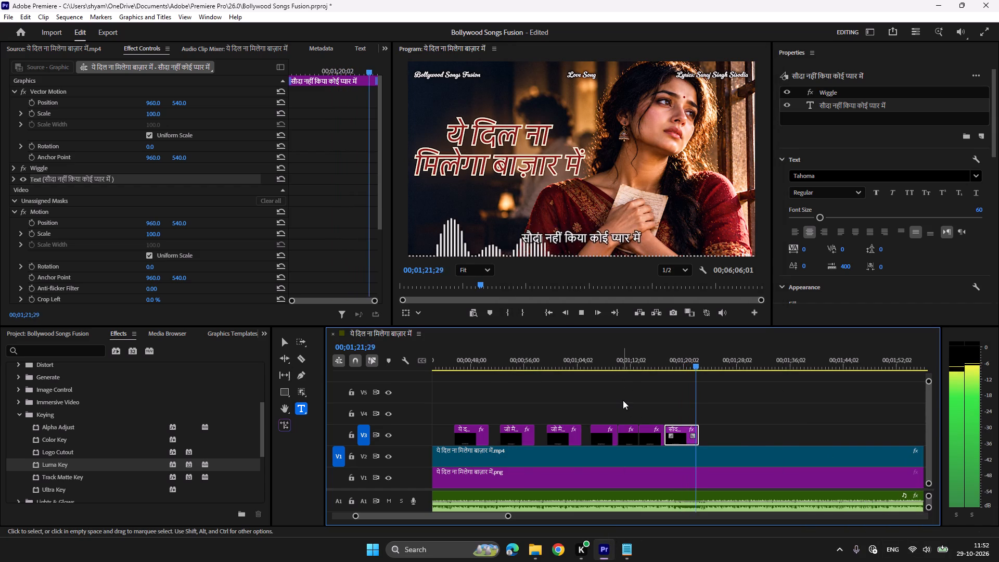
{"action": "key", "text": "space"}
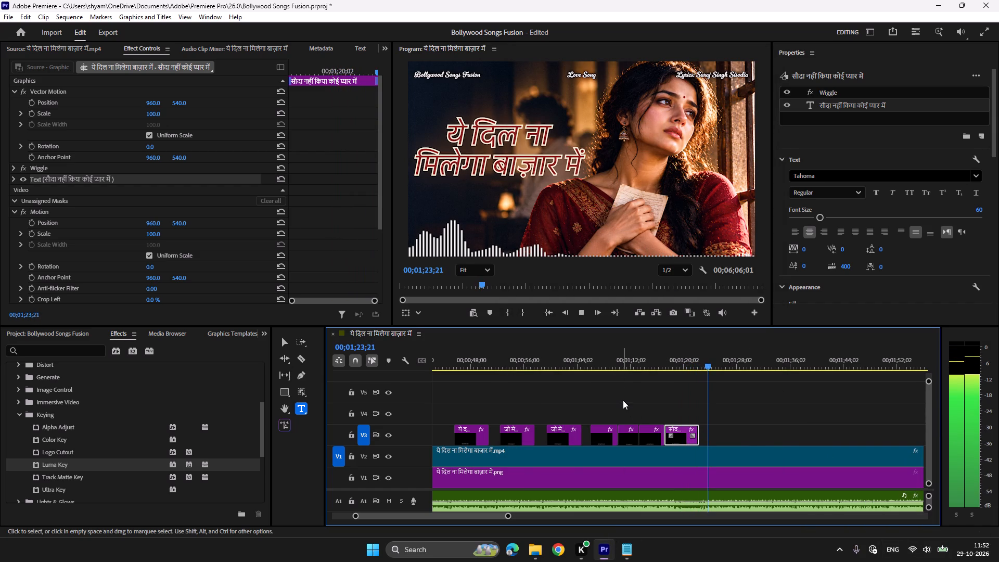
{"action": "key", "text": "space"}
{"action": "key", "text": "space"}
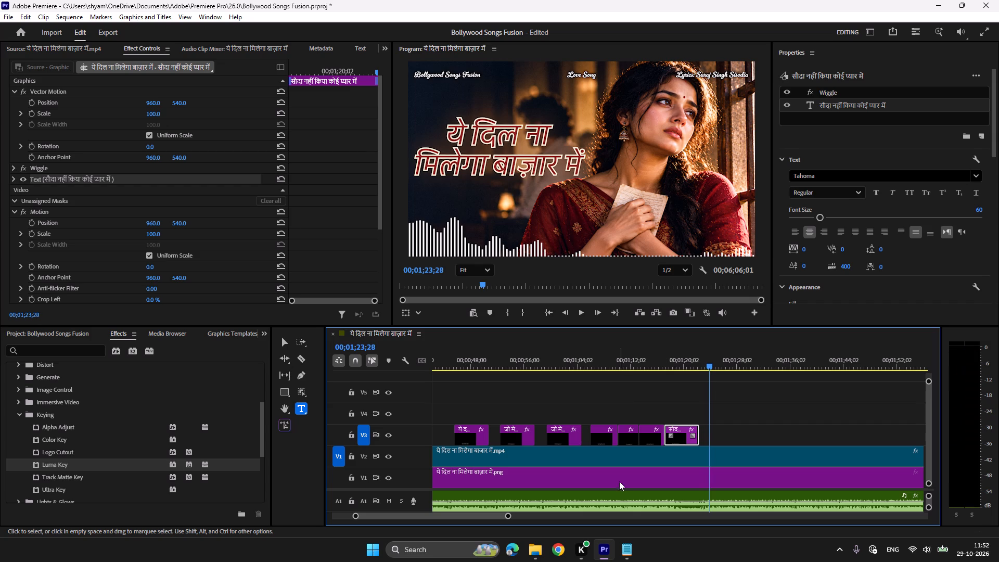
{"action": "left_click", "coordinate": [632, 554]}
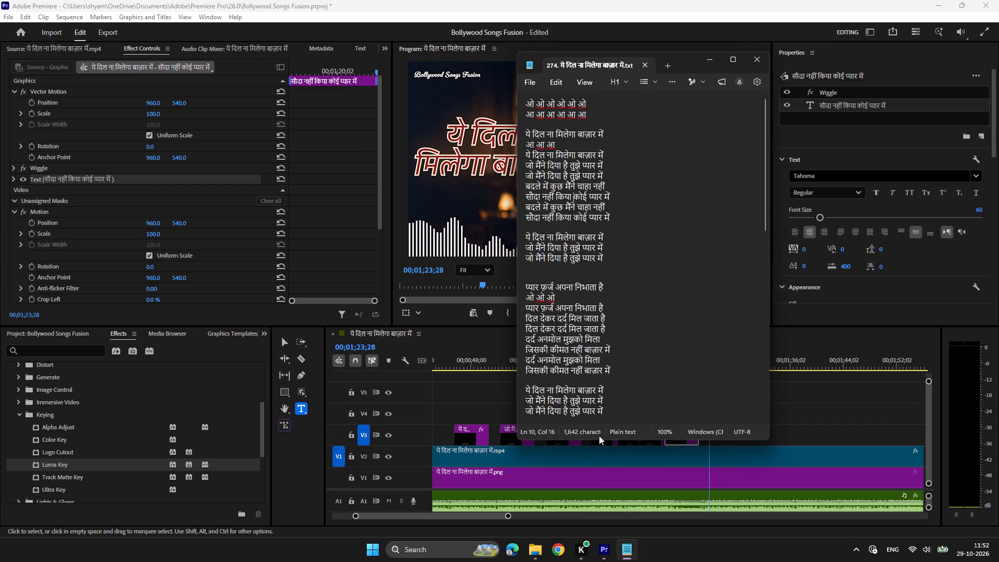
{"action": "left_click", "coordinate": [607, 547]}
{"action": "scroll", "coordinate": [515, 390], "scroll_direction": "up", "scroll_amount": 4}
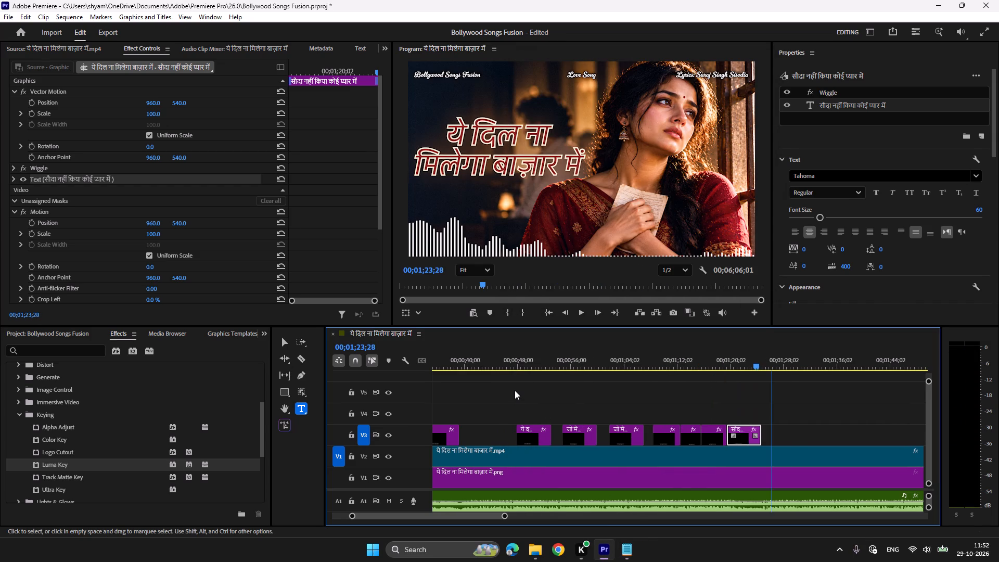
{"action": "left_click_drag", "start_coordinate": [515, 390], "coordinate": [626, 430]}
{"action": "key", "text": "ctrl+c"}
{"action": "key", "text": "ctrl+v"}
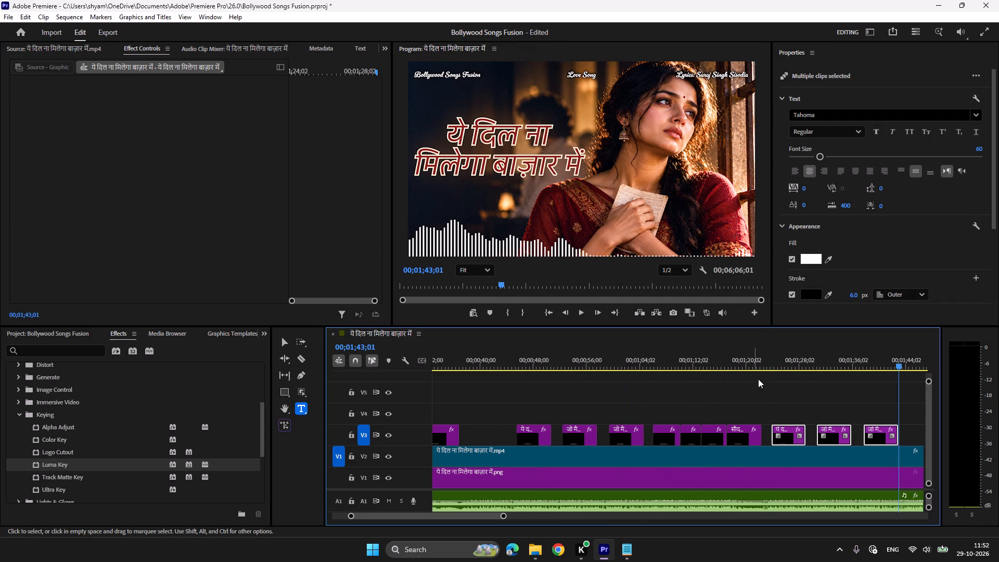
Play through the three pasted lyric clips to check them against the vocals and save the project.
{"action": "left_click", "coordinate": [767, 361]}
{"action": "key", "text": "space"}
{"action": "scroll", "coordinate": [747, 373], "scroll_direction": "down", "scroll_amount": 9}
{"action": "scroll", "coordinate": [521, 392], "scroll_direction": "down", "scroll_amount": 3}
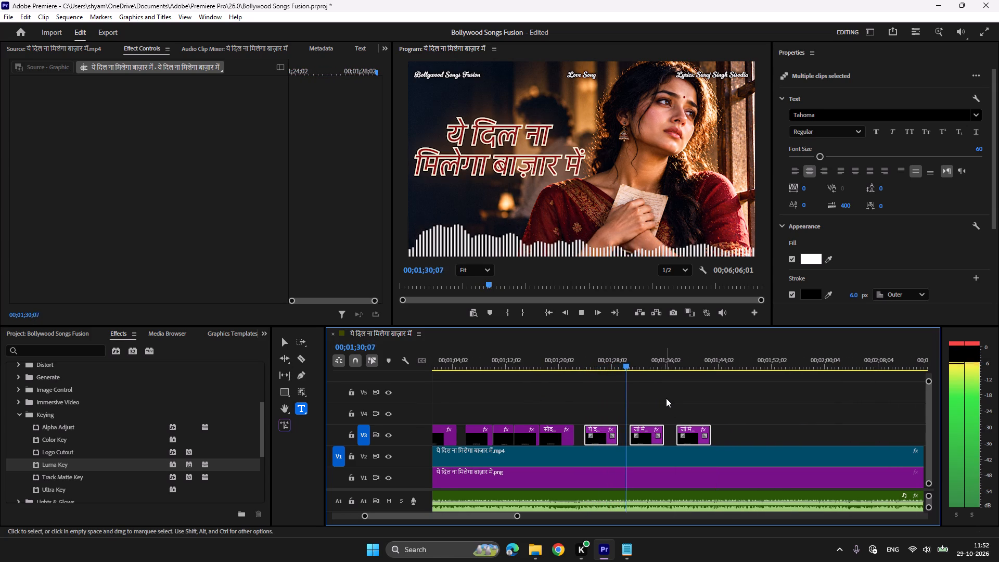
{"action": "scroll", "coordinate": [667, 396], "scroll_direction": "down", "scroll_amount": 3}
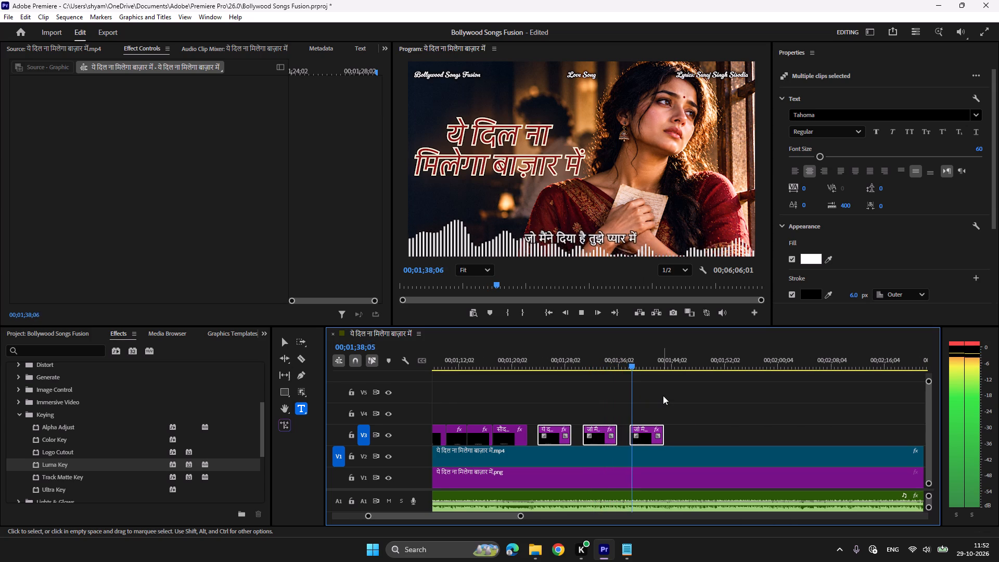
{"action": "scroll", "coordinate": [663, 395], "scroll_direction": "down", "scroll_amount": 3}
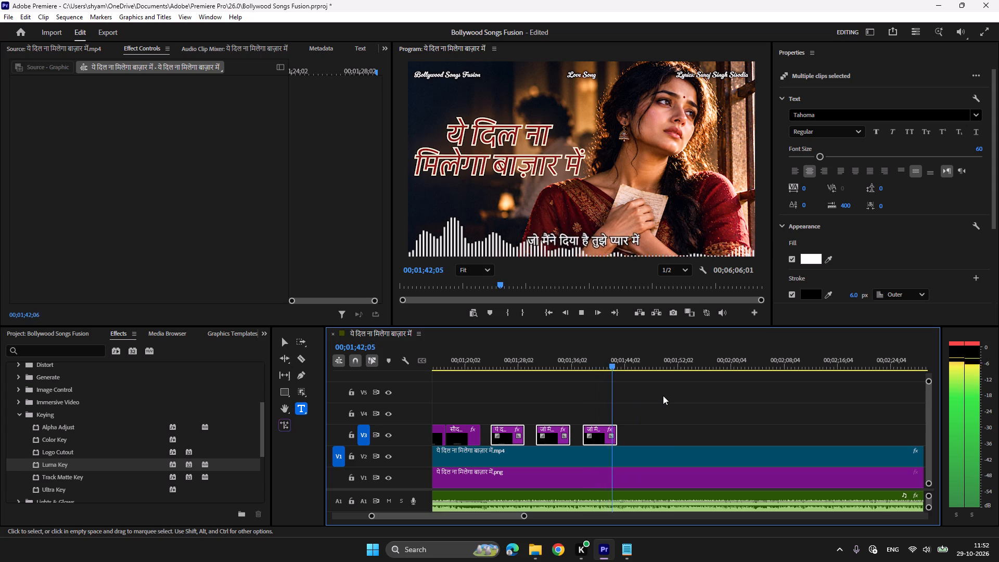
{"action": "key", "text": "ctrl+s"}
{"action": "key", "text": "space"}
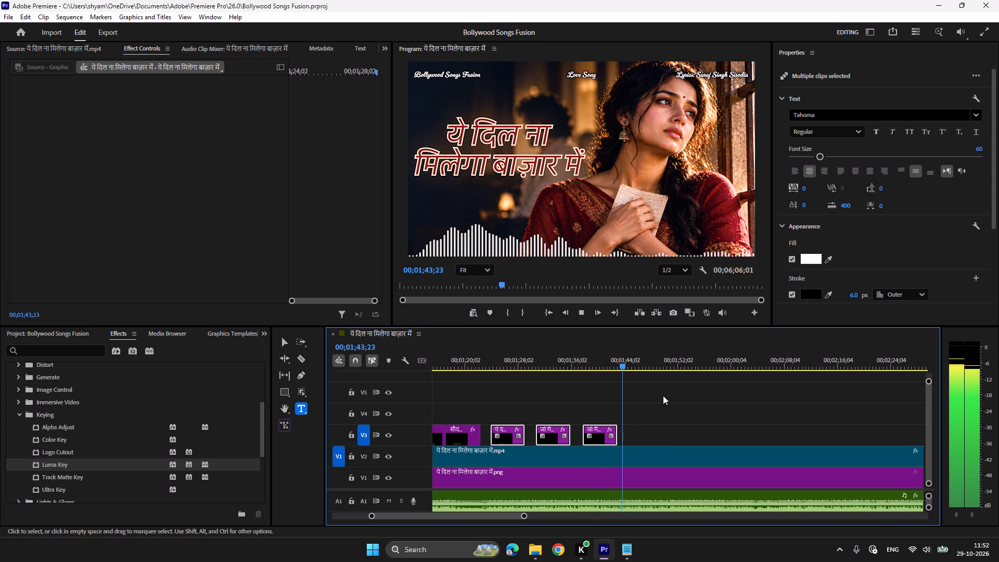
Play on through the instrumental section and paste a copy of the last जो मैंने दिया है तुझे प्यार में clip on V3 at 00;02;05;28.
{"action": "left_click", "coordinate": [663, 395]}
{"action": "left_click", "coordinate": [603, 441]}
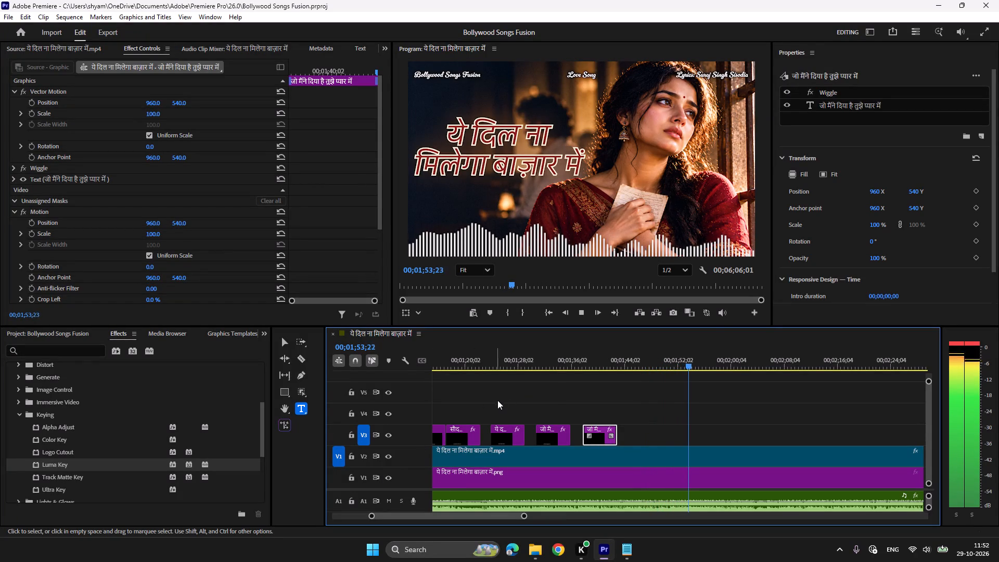
{"action": "scroll", "coordinate": [498, 399], "scroll_direction": "down", "scroll_amount": 6}
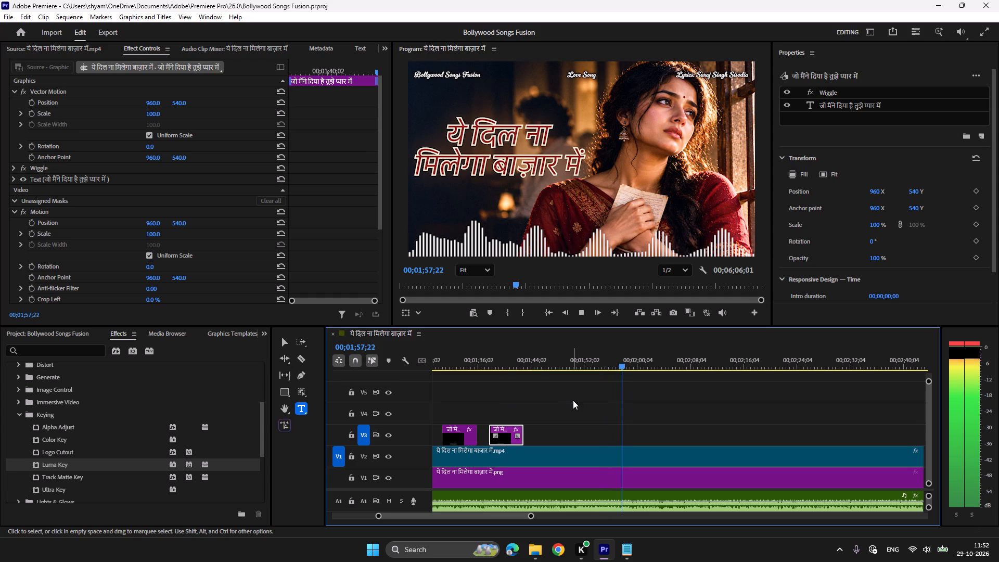
{"action": "key", "text": "space"}
{"action": "key", "text": "space"}
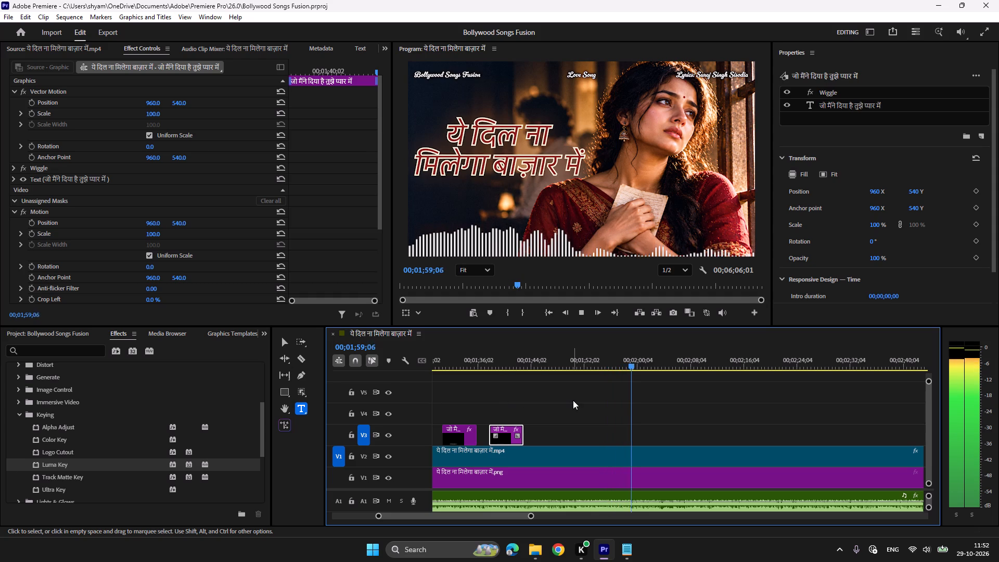
{"action": "scroll", "coordinate": [573, 400], "scroll_direction": "down", "scroll_amount": 2}
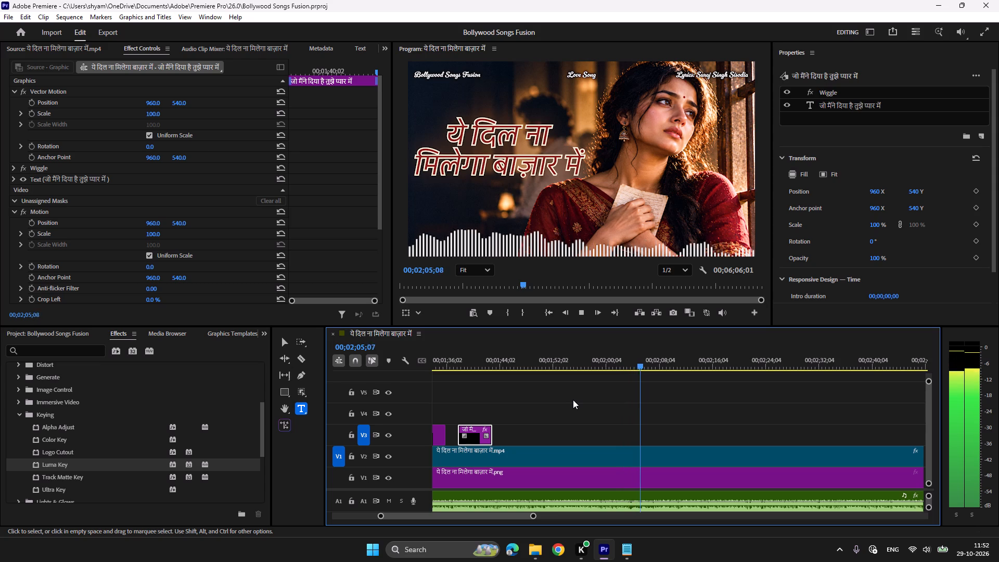
{"action": "key", "text": "space"}
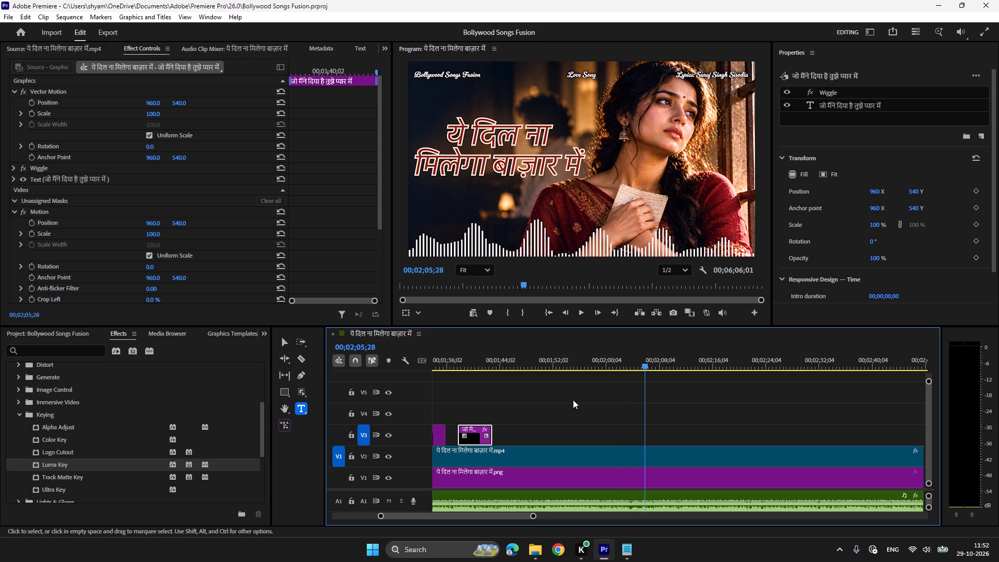
{"action": "key", "text": "ctrl+c"}
{"action": "key", "text": "ctrl+v"}
Replace the text of the V3 lyric clip at 00;02;05;28 with प्यार फ़र्ज अपना निभाता है copied from the Notepad lyrics.
{"action": "left_click", "coordinate": [631, 555]}
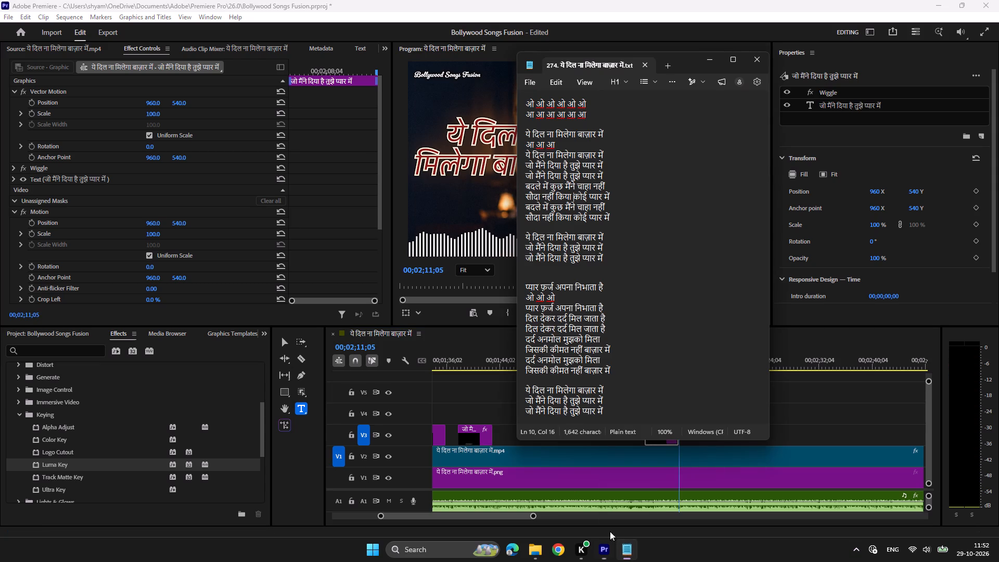
{"action": "left_click_drag", "start_coordinate": [603, 285], "coordinate": [514, 286]}
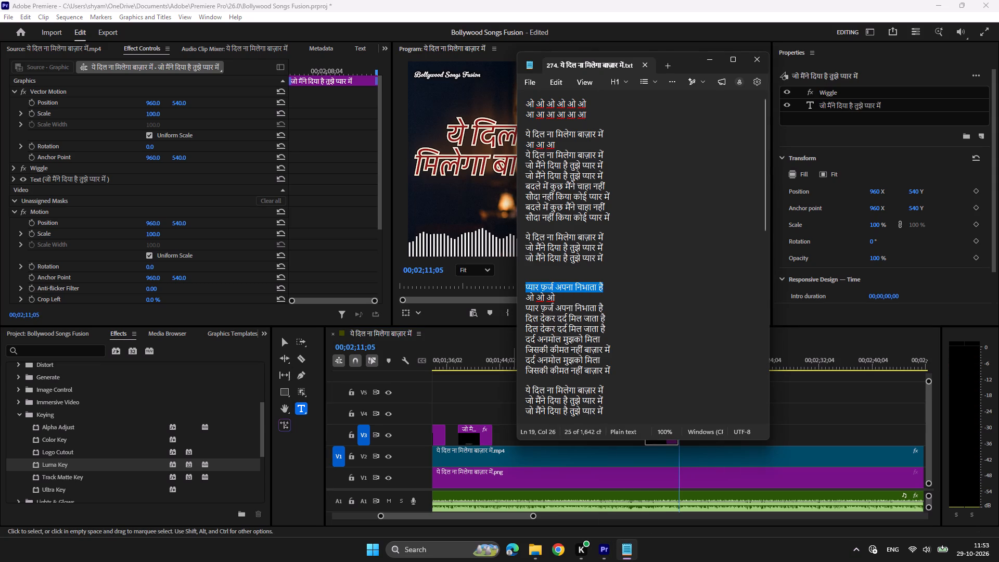
{"action": "left_click_drag", "start_coordinate": [514, 286], "coordinate": [512, 286]}
{"action": "key", "text": "ctrl+c"}
{"action": "left_click", "coordinate": [606, 545]}
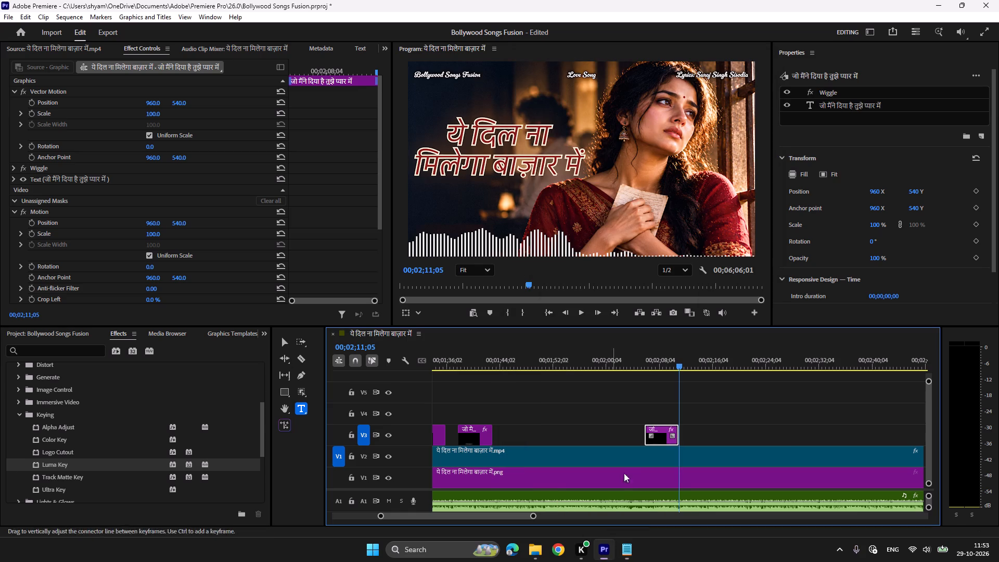
{"action": "left_click", "coordinate": [668, 363]}
{"action": "left_click", "coordinate": [584, 239]}
{"action": "key", "text": "ctrl+a"}
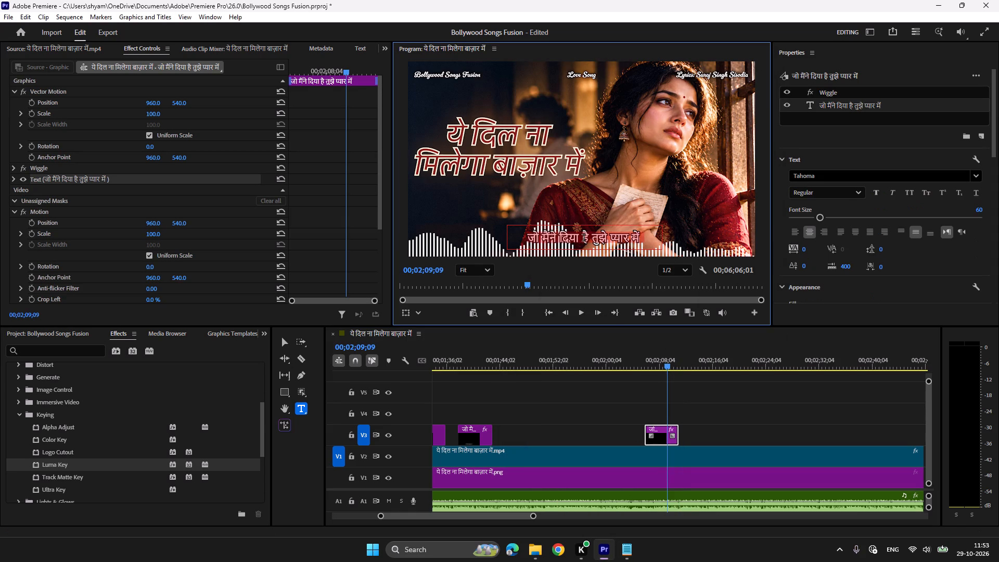
{"action": "key", "text": "ctrl+v"}
Play past the प्यार फ़र्ज अपना निभाता है clip and paste a copy of it on V3 at about 00;02;16.
{"action": "left_click", "coordinate": [638, 364]}
{"action": "key", "text": "space"}
{"action": "scroll", "coordinate": [648, 374], "scroll_direction": "down", "scroll_amount": 4}
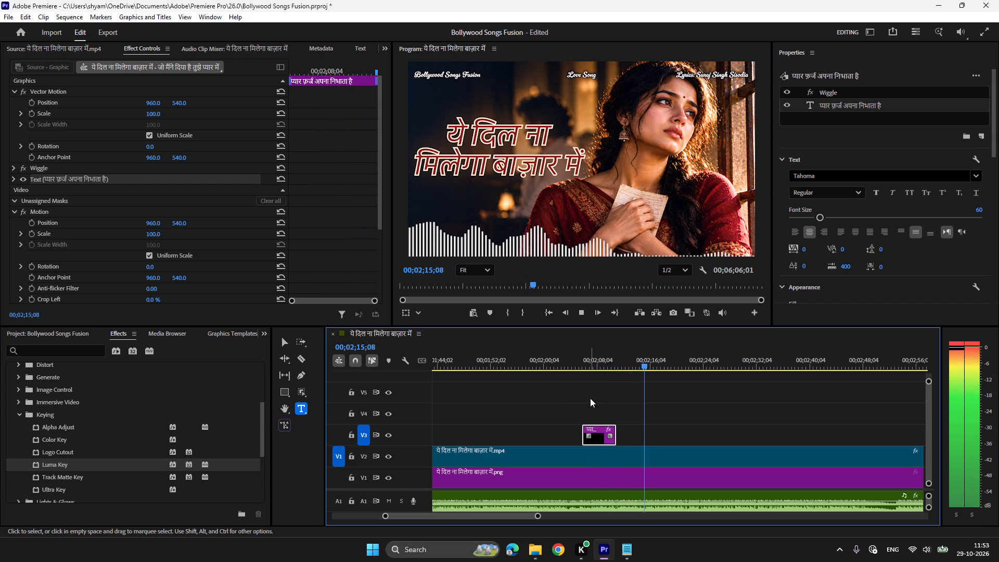
{"action": "key", "text": "space"}
{"action": "key", "text": "space"}
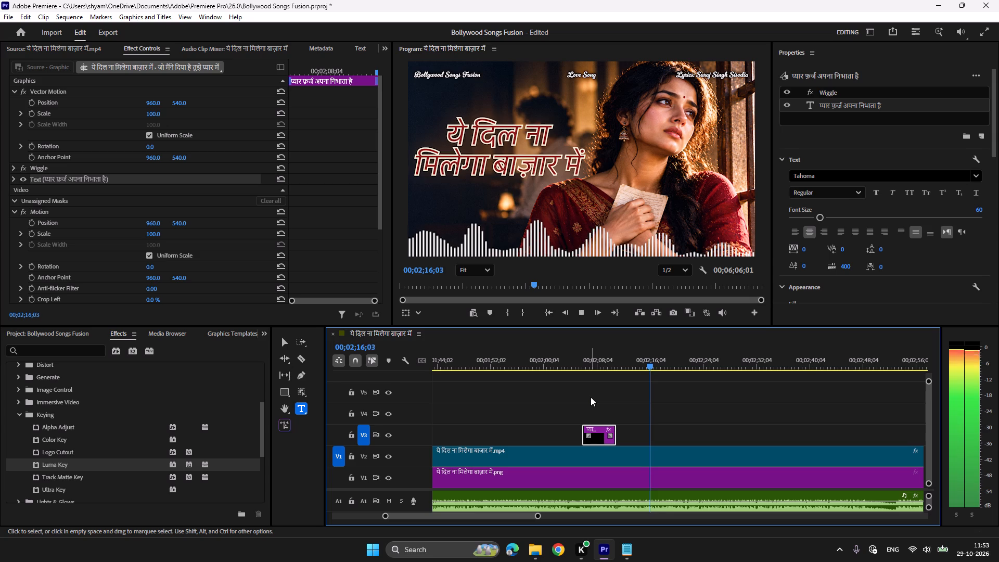
{"action": "key", "text": "space"}
{"action": "key", "text": "ctrl+c"}
{"action": "key", "text": "ctrl+v"}
Play through the pasted प्यार फ़र्ज अपना निभाता है clip and paste another copy on V3 at 00;02;22;16.
{"action": "left_click", "coordinate": [646, 365]}
{"action": "key", "text": "space"}
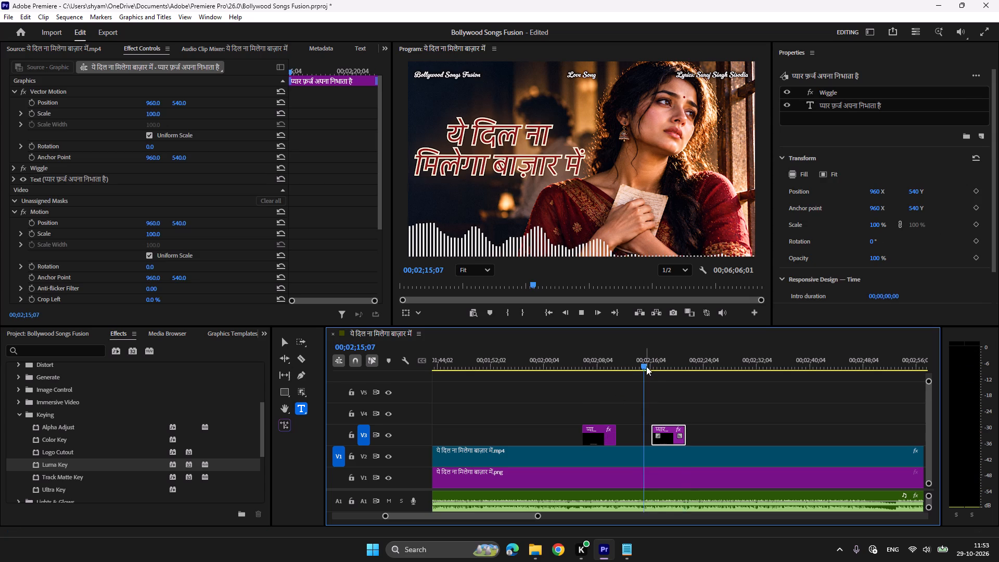
{"action": "scroll", "coordinate": [645, 379], "scroll_direction": "down", "scroll_amount": 4}
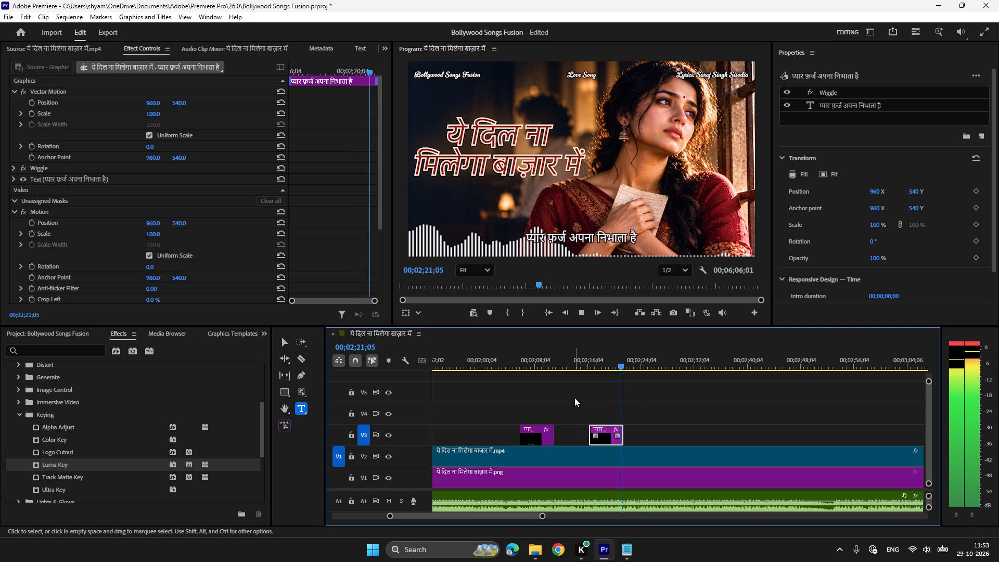
{"action": "key", "text": "space"}
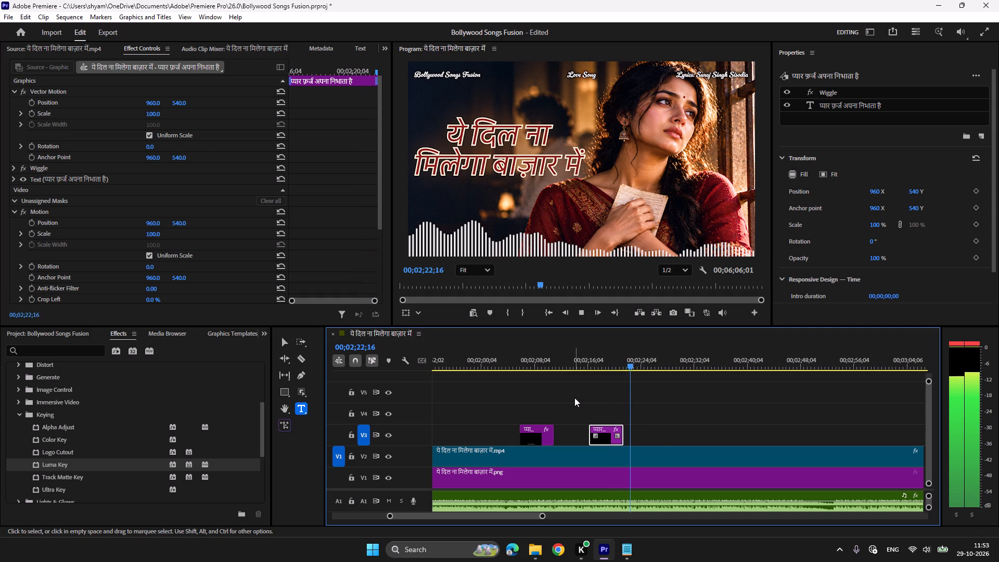
{"action": "key", "text": "ctrl+c"}
{"action": "key", "text": "ctrl+v"}
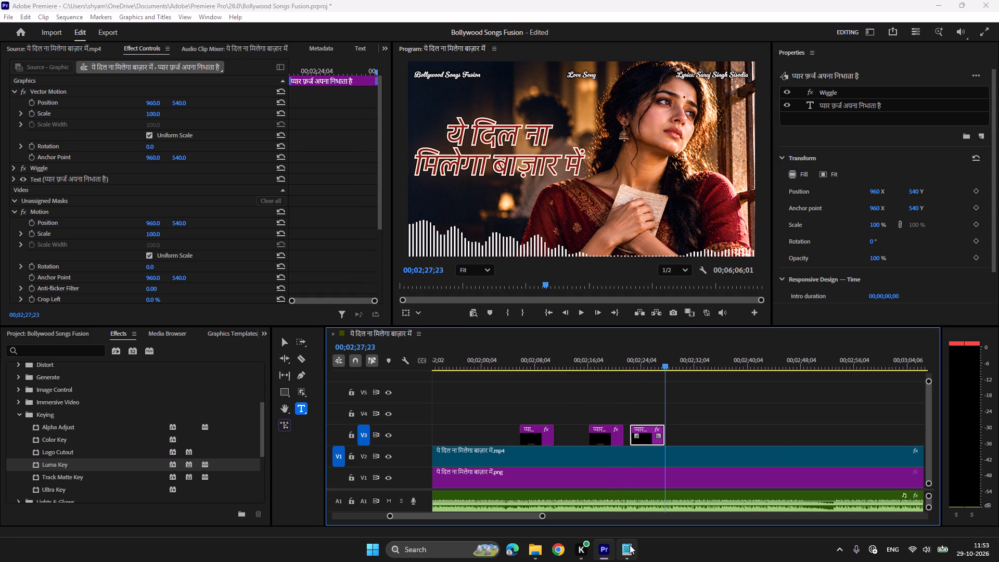
Replace the text of the lyric clip at 00;02;22;16 with दिल देकर दर्द मिल जाता है from the Notepad lyrics.
{"action": "left_click", "coordinate": [630, 545]}
{"action": "left_click_drag", "start_coordinate": [607, 317], "coordinate": [570, 317]}
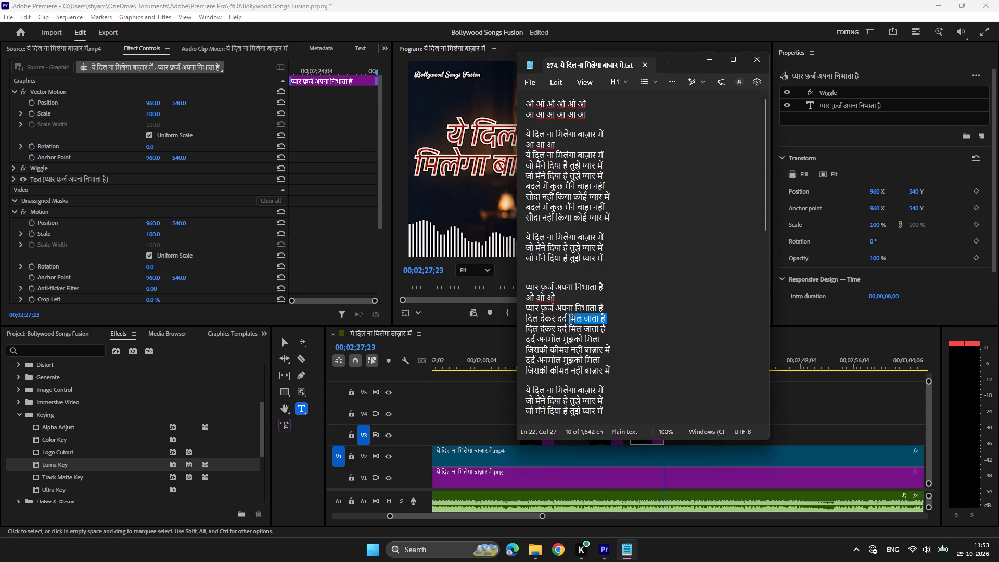
{"action": "left_click_drag", "start_coordinate": [570, 317], "coordinate": [518, 317]}
{"action": "key", "text": "ctrl+c"}
{"action": "left_click", "coordinate": [609, 557]}
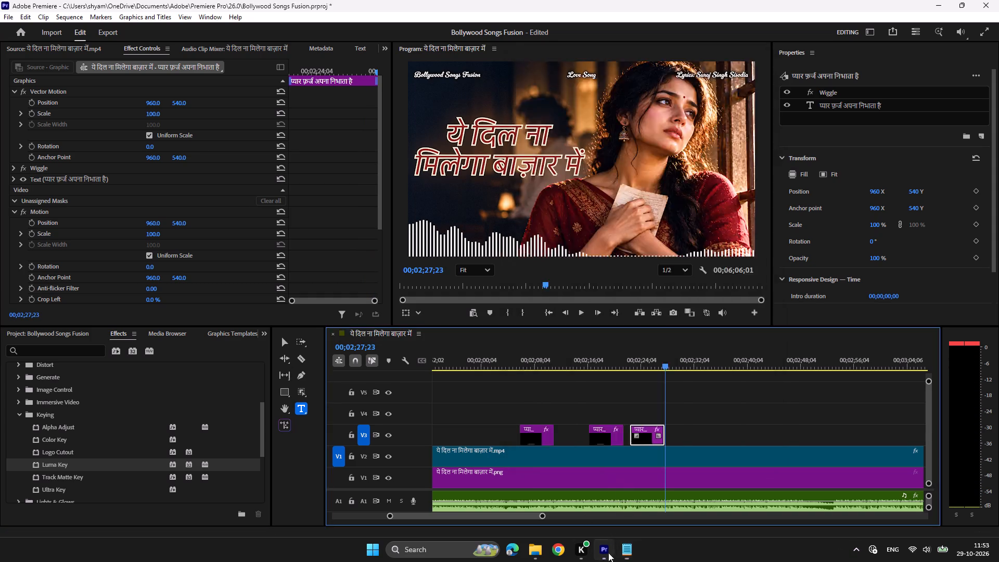
{"action": "left_click", "coordinate": [642, 366]}
{"action": "left_click", "coordinate": [590, 239]}
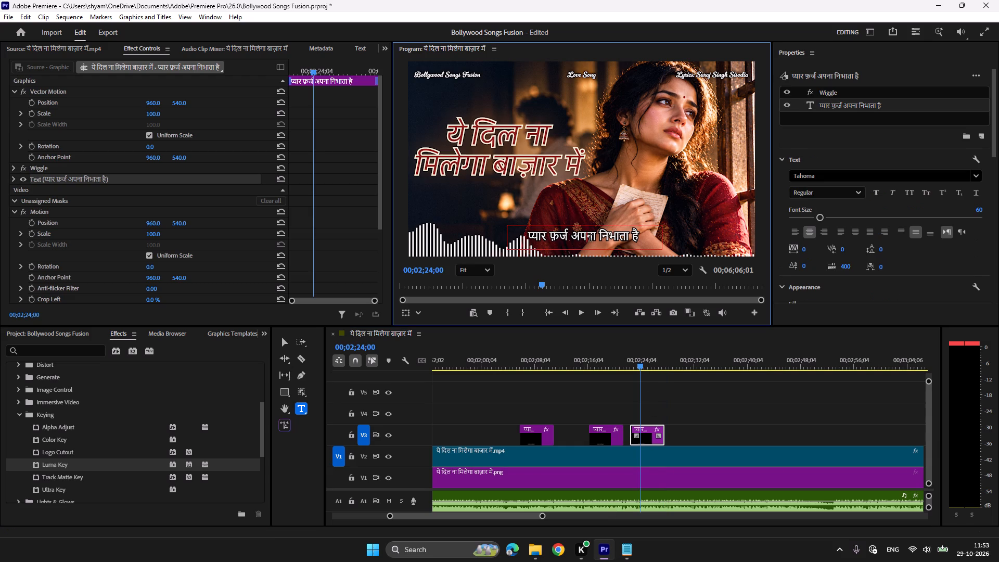
{"action": "key", "text": "ctrl+a"}
{"action": "key", "text": "ctrl+v"}
Play through the दिल देकर दर्द मिल जाता है clip and paste a copy of it on V3 at about 00;02;29;11.
{"action": "left_click", "coordinate": [627, 362]}
{"action": "key", "text": "space"}
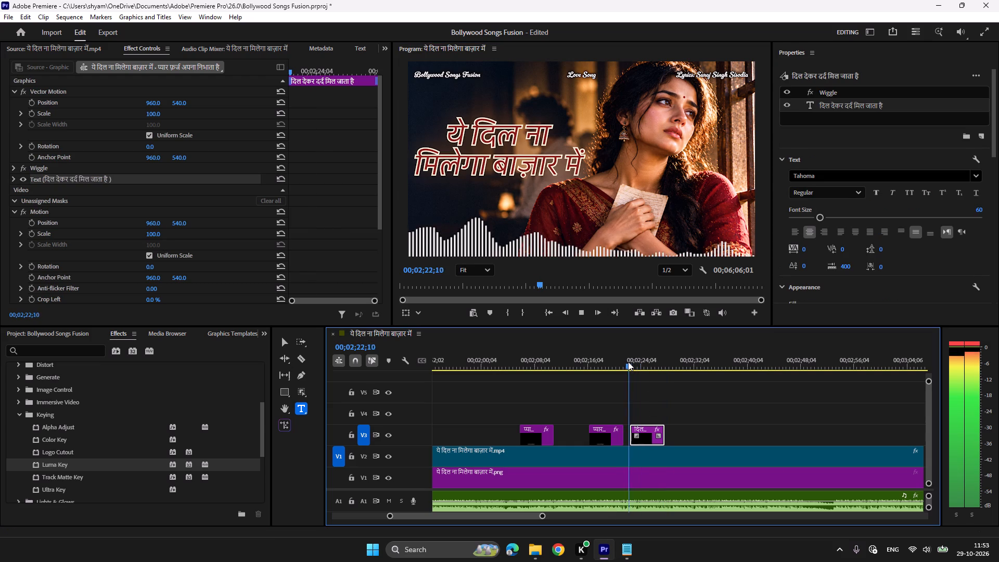
{"action": "scroll", "coordinate": [628, 362], "scroll_direction": "down", "scroll_amount": 2}
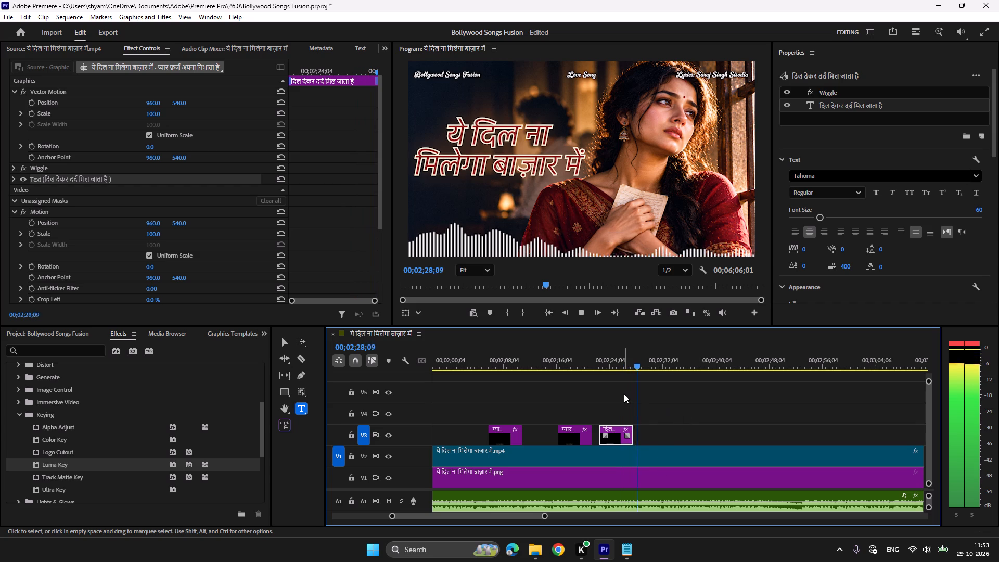
{"action": "left_click", "coordinate": [638, 359]}
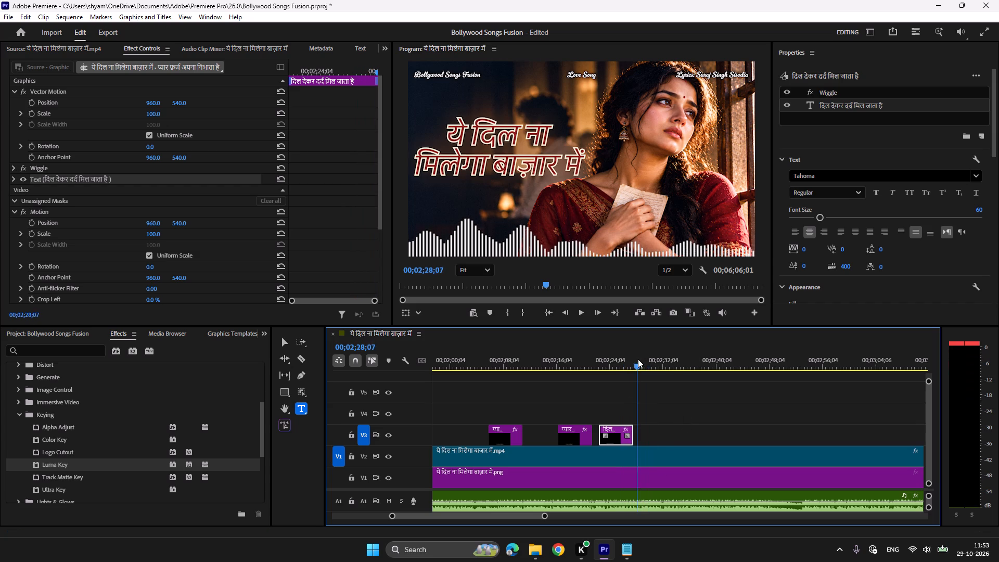
{"action": "key", "text": "space"}
{"action": "key", "text": "space"}
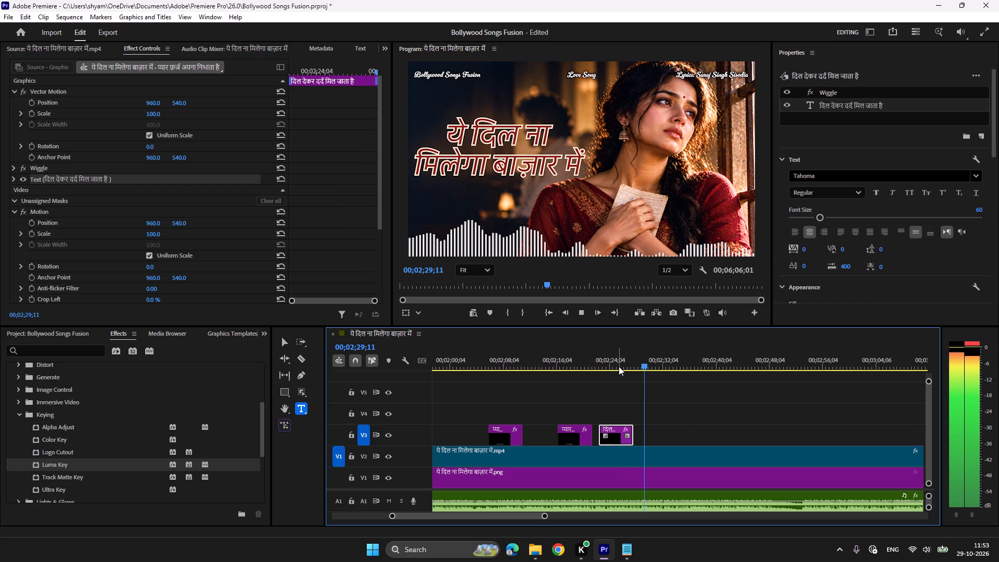
{"action": "key", "text": "ctrl+c"}
{"action": "key", "text": "ctrl+v"}
Check the second दिल देकर दर्द मिल जाता है clip against the vocals and extend its end to about 00;02;35.
{"action": "left_click", "coordinate": [641, 364]}
{"action": "key", "text": "space"}
{"action": "scroll", "coordinate": [696, 393], "scroll_direction": "down", "scroll_amount": 4}
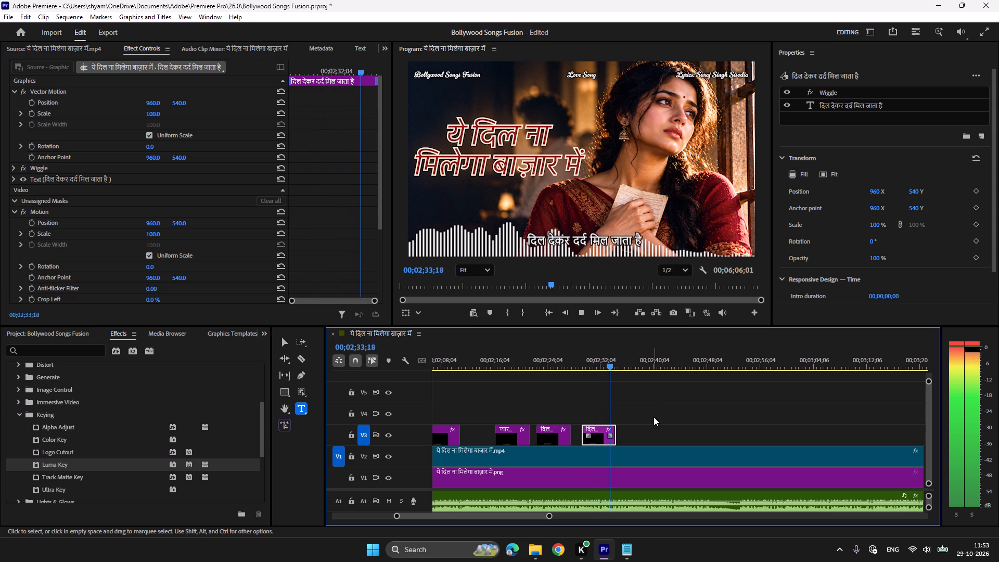
{"action": "key", "text": "space"}
{"action": "left_click", "coordinate": [608, 363]}
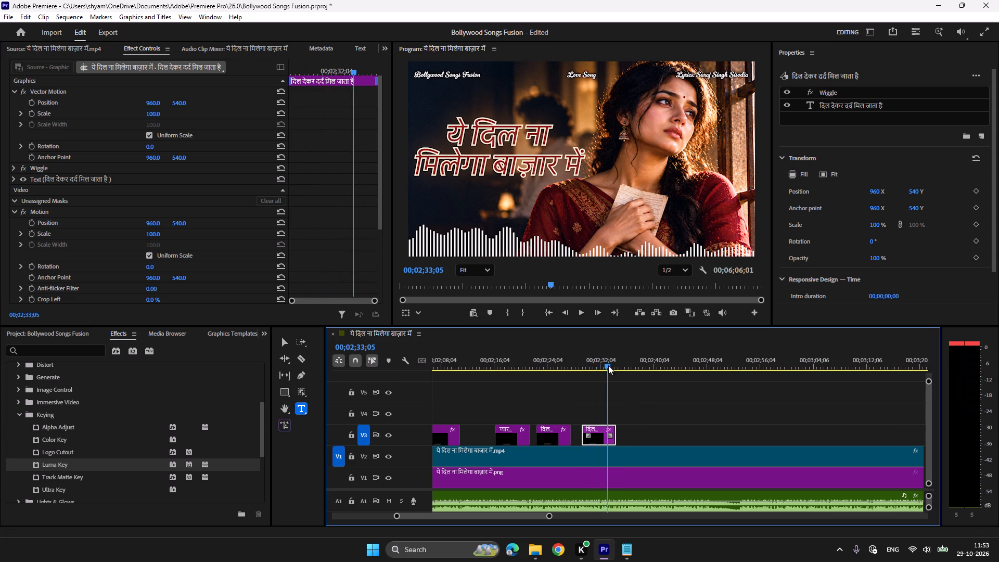
{"action": "key", "text": "space"}
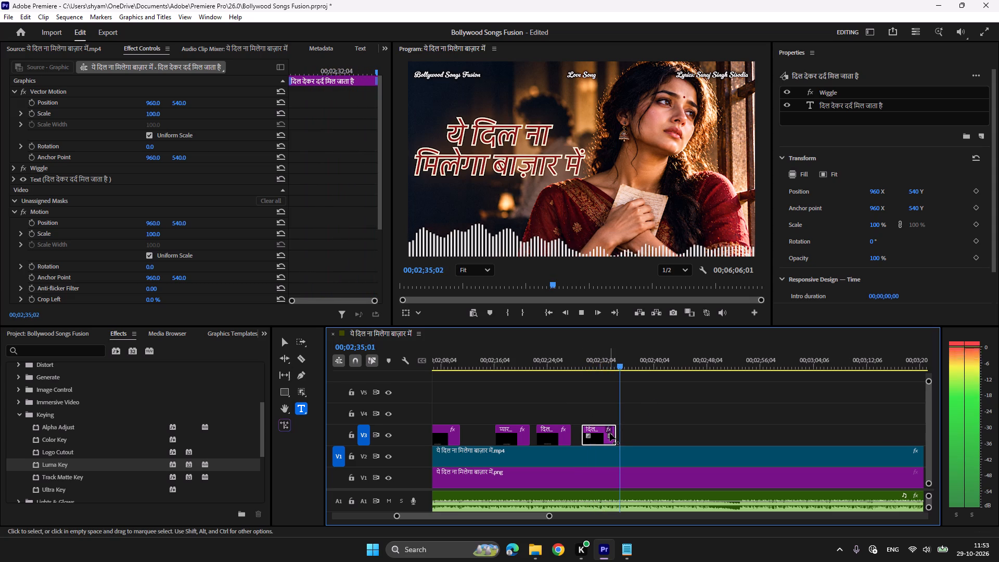
{"action": "key", "text": "space"}
{"action": "left_click", "coordinate": [576, 364]}
{"action": "key", "text": "space"}
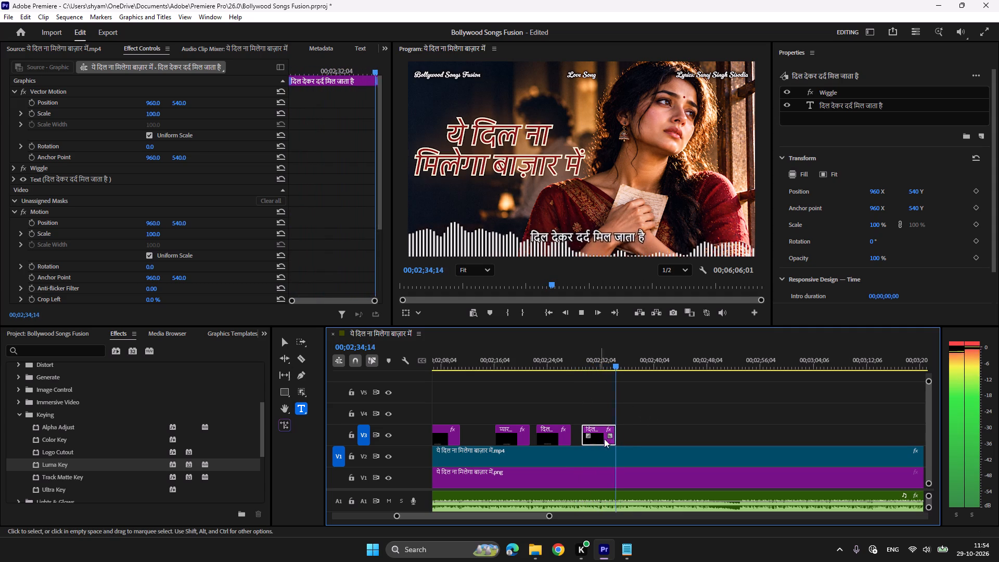
{"action": "key", "text": "space"}
{"action": "left_click_drag", "start_coordinate": [613, 433], "coordinate": [619, 435]}
Find the start of the next vocal line and paste a copy of the extended lyric clip on V3 at about 00;02;36;24.
{"action": "key", "text": "space"}
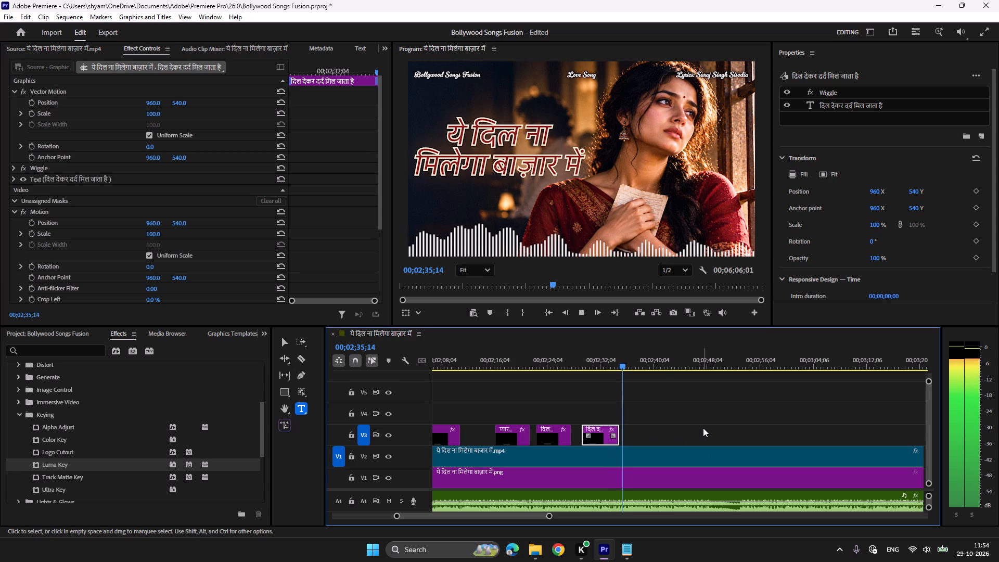
{"action": "key", "text": "space"}
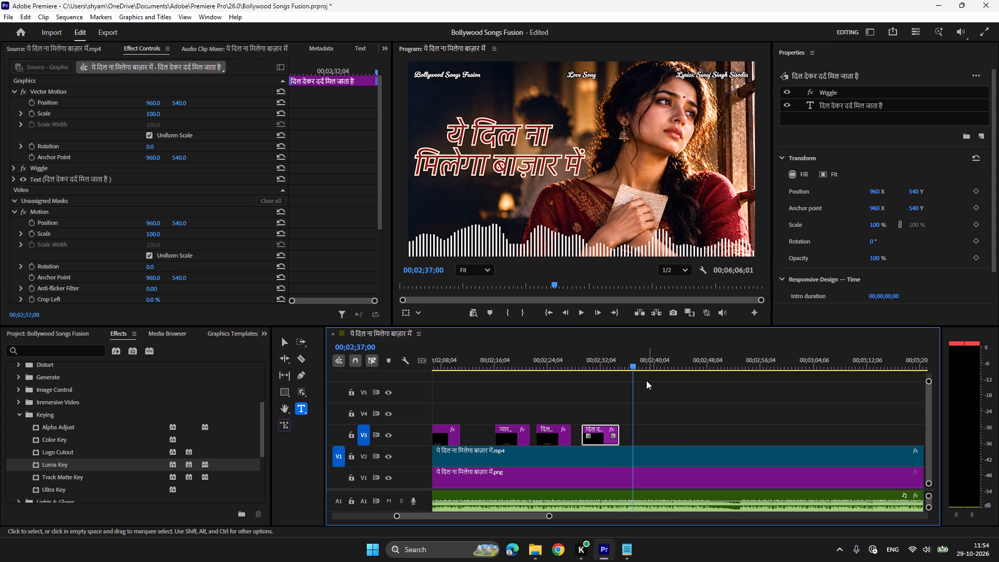
{"action": "left_click", "coordinate": [629, 361]}
{"action": "key", "text": "space"}
{"action": "key", "text": "space"}
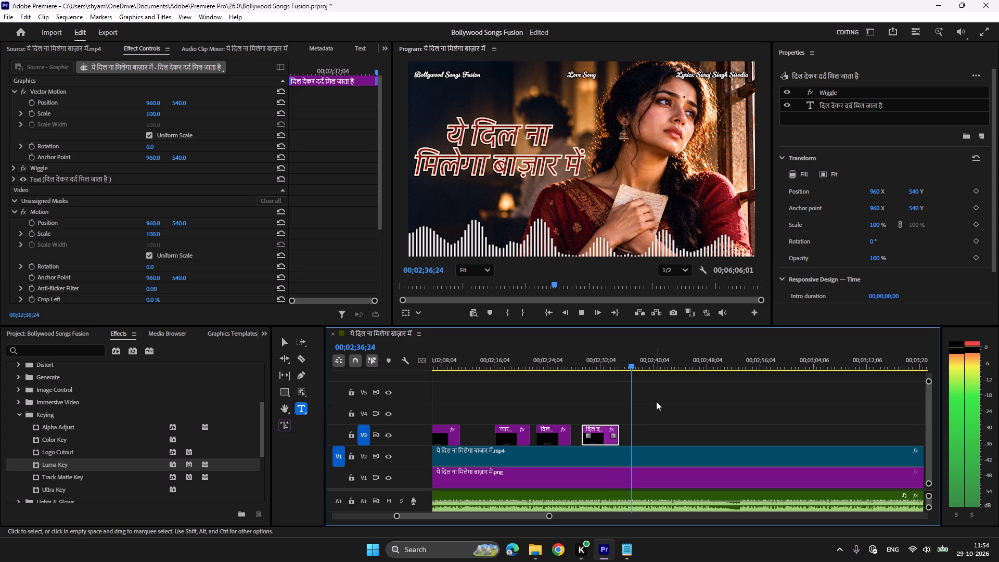
{"action": "key", "text": "ctrl+c"}
{"action": "key", "text": "ctrl+v"}
Replace the text of the lyric clip at about 00;02;36;24 with दर्द अनमोल मुझको मिला from the Notepad lyrics.
{"action": "left_click", "coordinate": [623, 552]}
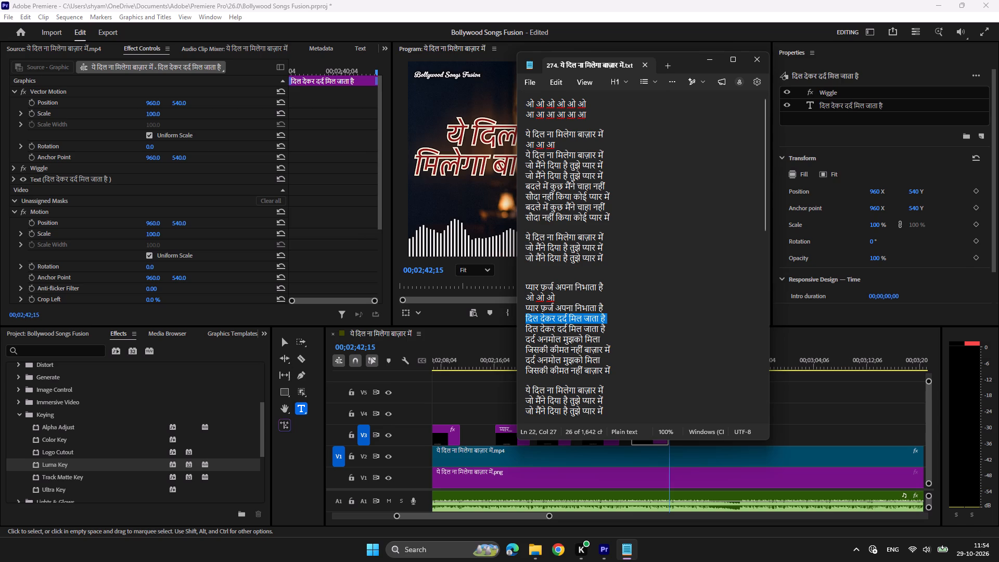
{"action": "scroll", "coordinate": [627, 343], "scroll_direction": "down", "scroll_amount": 2}
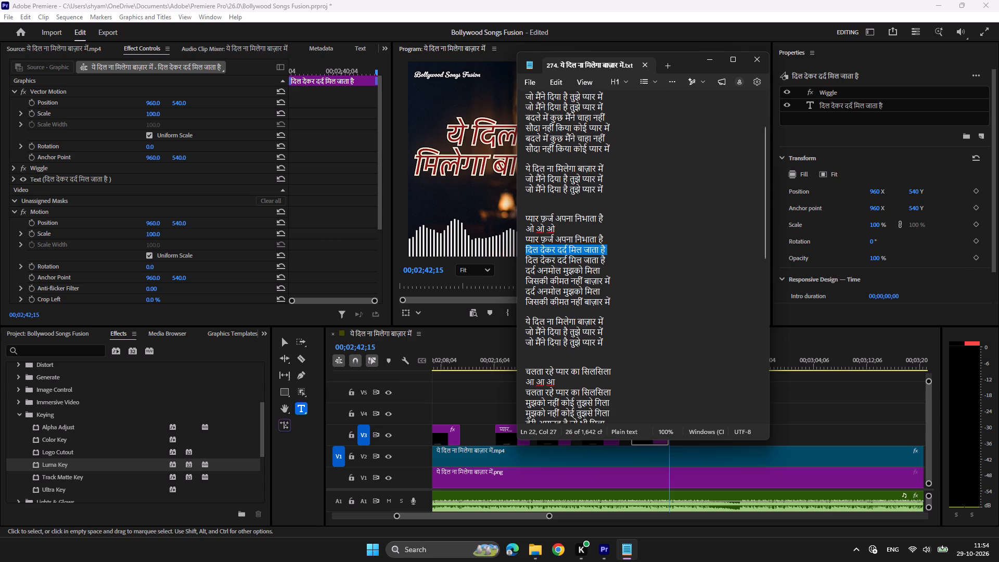
{"action": "left_click_drag", "start_coordinate": [605, 269], "coordinate": [521, 269]}
{"action": "key", "text": "ctrl+c"}
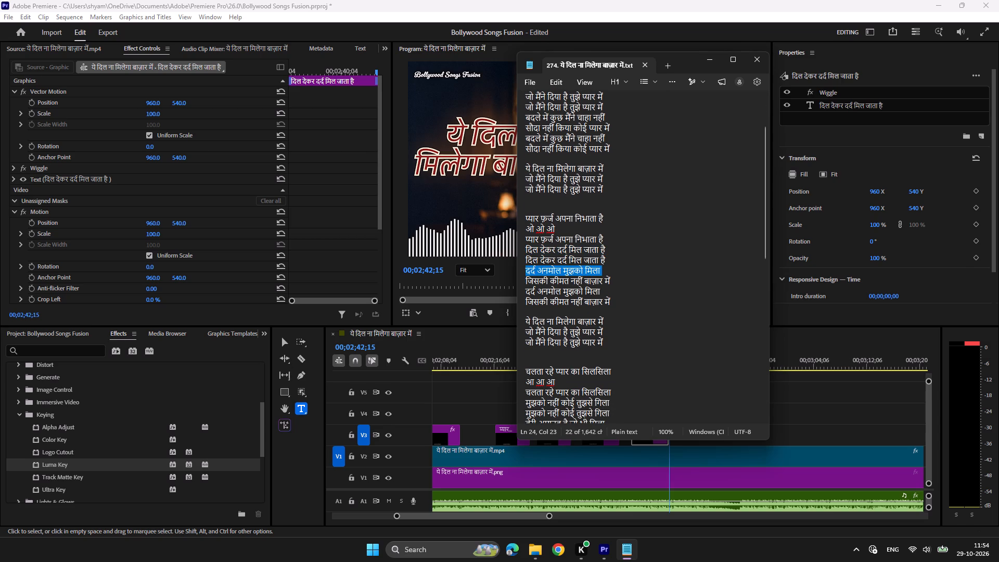
{"action": "left_click", "coordinate": [606, 546]}
{"action": "left_click", "coordinate": [649, 359]}
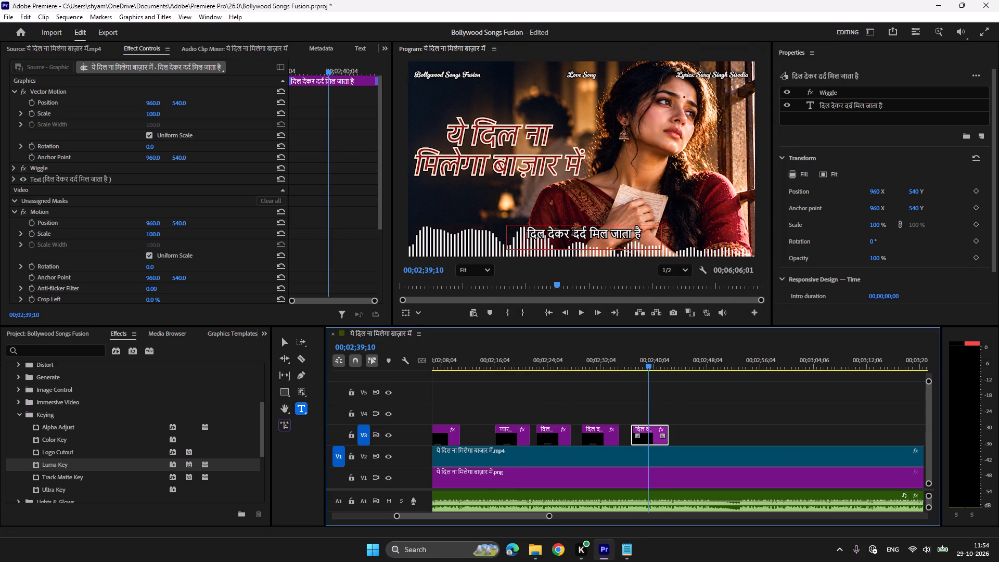
{"action": "left_click", "coordinate": [573, 233]}
{"action": "key", "text": "ctrl+a"}
{"action": "key", "text": "ctrl+v"}
Play the दर्द अनमोल मुझको मिला clip to locate where the next line begins and paste a copy on V3 at 00;02;39;21.
{"action": "left_click", "coordinate": [636, 356]}
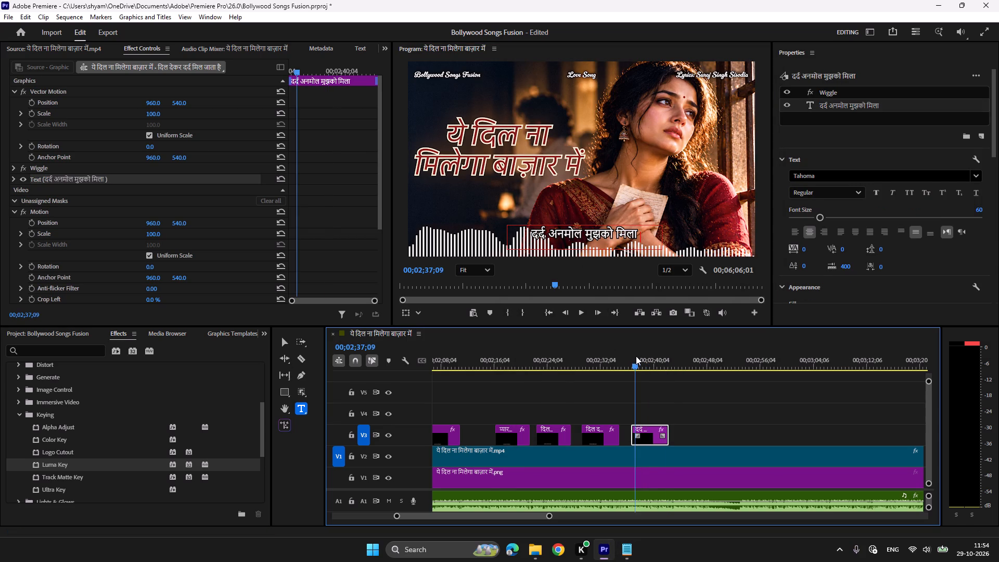
{"action": "left_click", "coordinate": [631, 356]}
{"action": "key", "text": "space"}
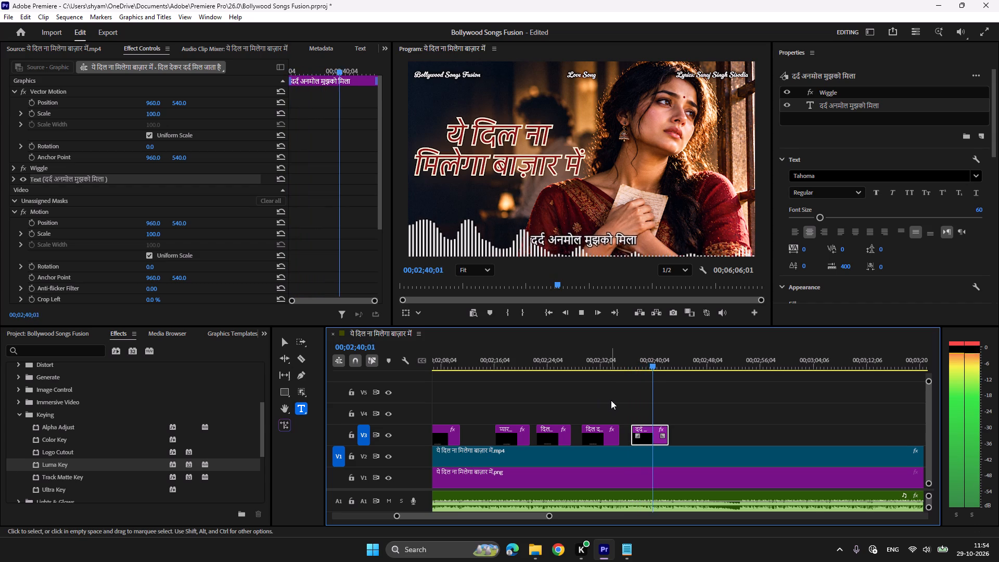
{"action": "left_click", "coordinate": [649, 363]}
{"action": "key", "text": "space"}
{"action": "key", "text": "space"}
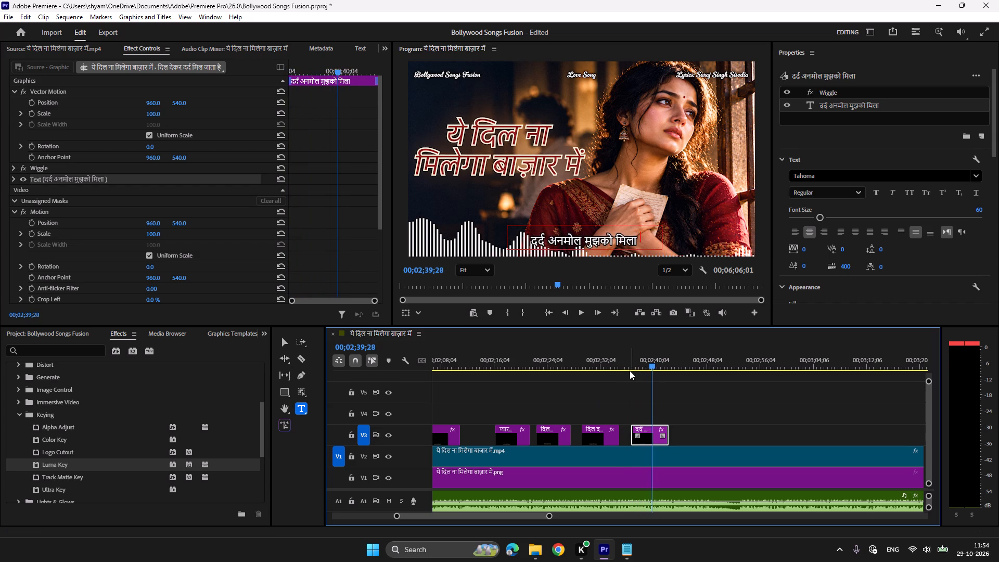
{"action": "left_click", "coordinate": [644, 363]}
{"action": "key", "text": "space"}
{"action": "key", "text": "space"}
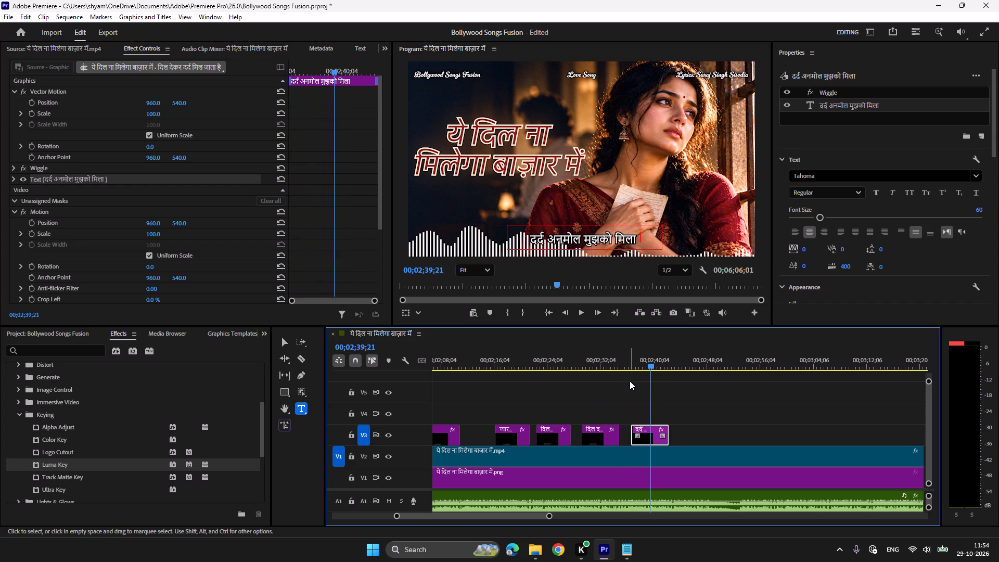
{"action": "key", "text": "ctrl+c"}
{"action": "key", "text": "ctrl+v"}
Replace the text of the lyric clip at 00;02;39;21 with जिसकी कीमत नहीं बाज़ार में from the Notepad lyrics.
{"action": "left_click", "coordinate": [630, 555]}
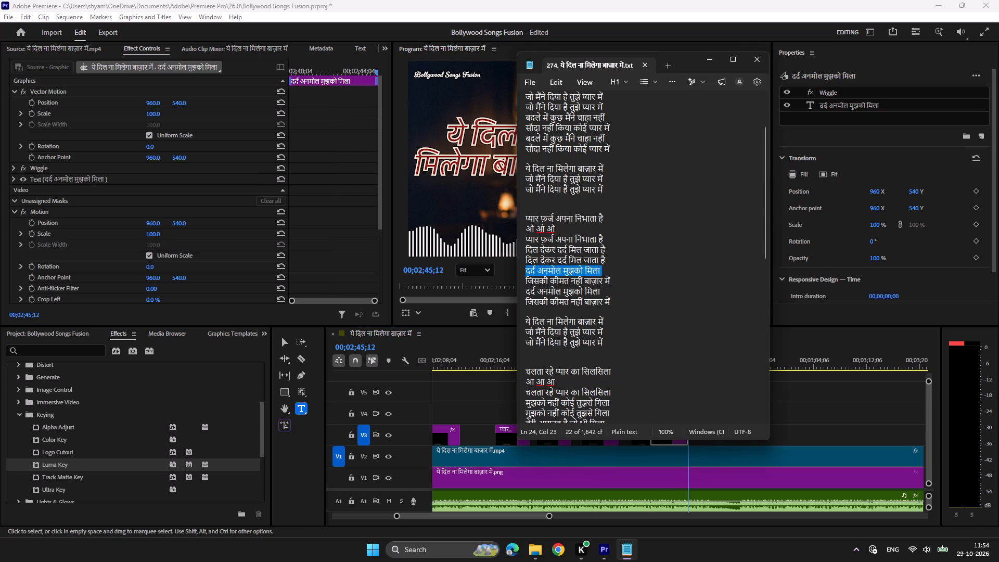
{"action": "left_click_drag", "start_coordinate": [613, 282], "coordinate": [518, 286]}
{"action": "key", "text": "ctrl+c"}
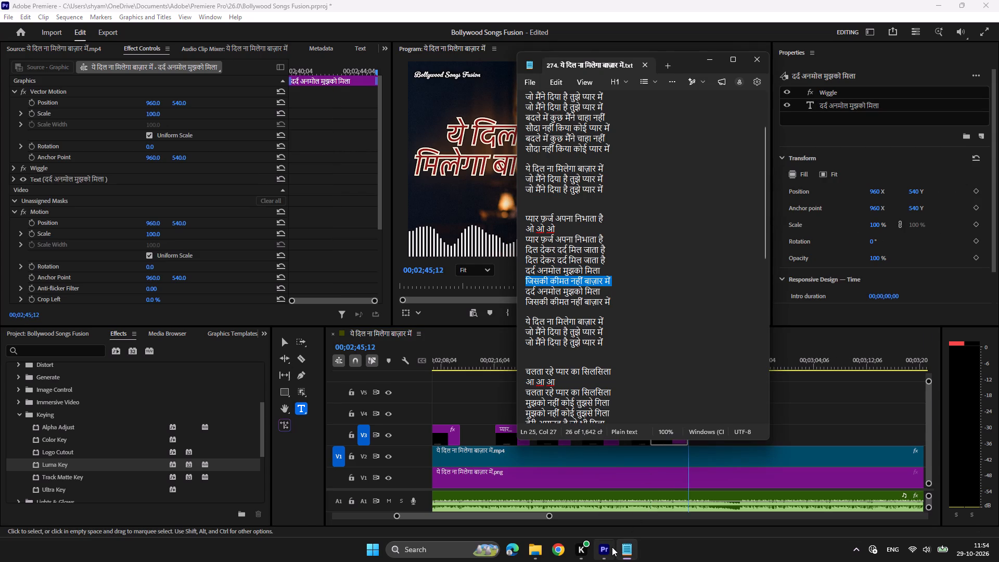
{"action": "left_click", "coordinate": [612, 547]}
{"action": "left_click", "coordinate": [673, 357]}
{"action": "left_click", "coordinate": [594, 246]}
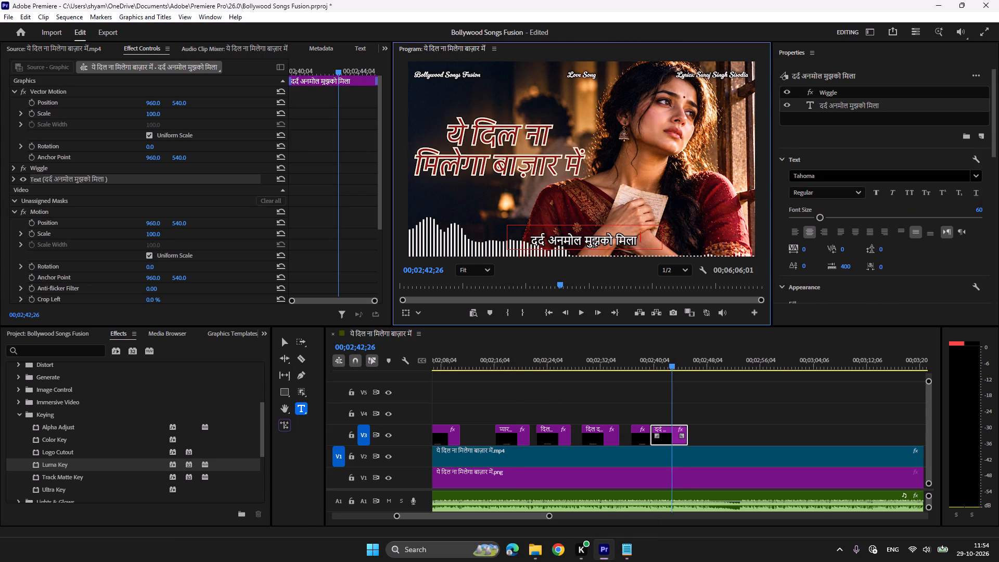
{"action": "key", "text": "ctrl+a"}
{"action": "key", "text": "ctrl+v"}
Find where the couplet repeats and paste copies of the दर्द अनमोल मुझको मिला and जिसकी कीमत नहीं बाज़ार में clips on V3 at 00;02;43;13.
{"action": "left_click", "coordinate": [649, 357]}
{"action": "key", "text": "space"}
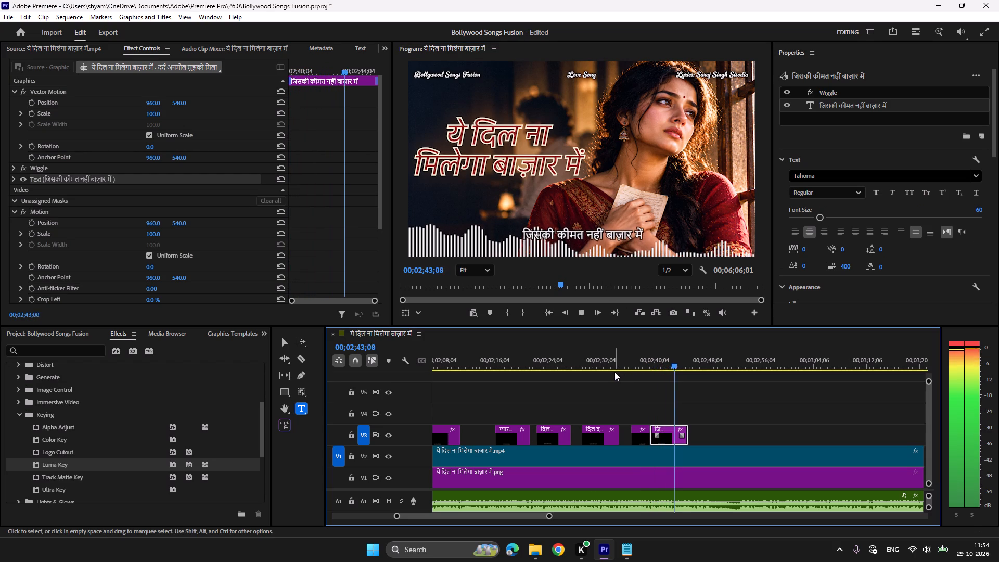
{"action": "key", "text": "space"}
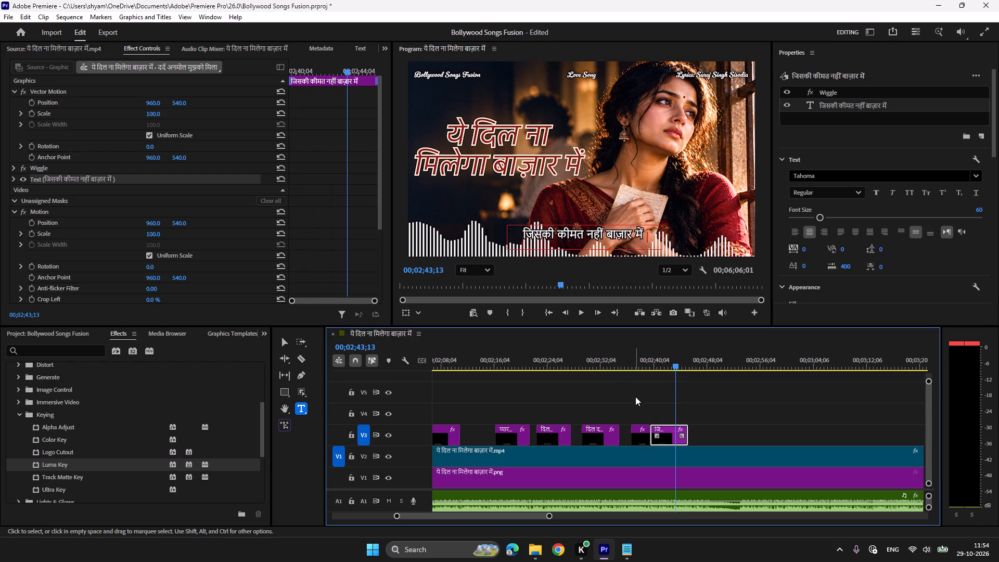
{"action": "left_click_drag", "start_coordinate": [637, 401], "coordinate": [661, 433]}
{"action": "key", "text": "ctrl+c"}
{"action": "key", "text": "ctrl+v"}
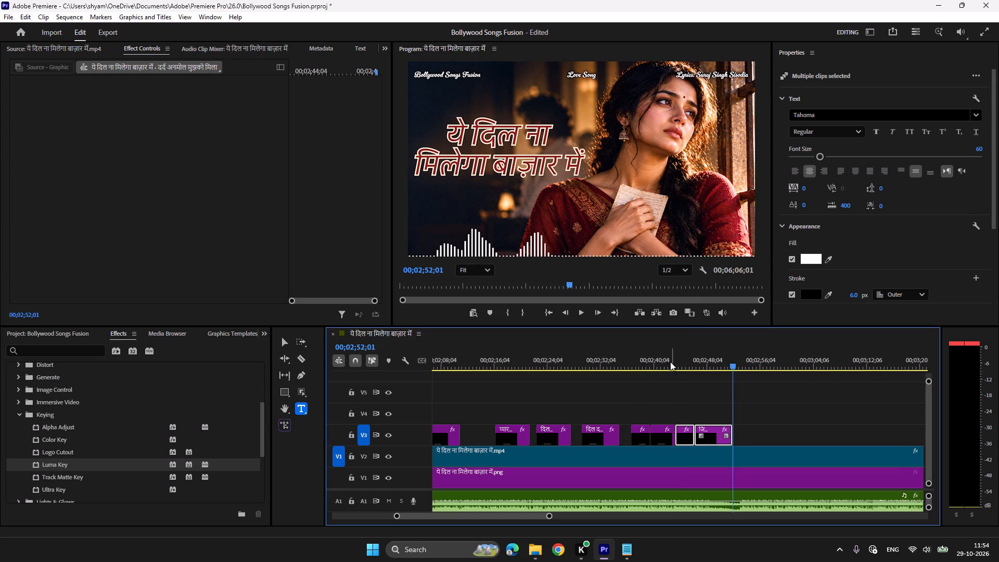
Locate where the chorus begins after the repeated couplet and paste copies of the three earlier chorus clips on V3 at 00;02;53;18.
{"action": "left_click", "coordinate": [669, 360]}
{"action": "key", "text": "space"}
{"action": "scroll", "coordinate": [715, 397], "scroll_direction": "down", "scroll_amount": 8}
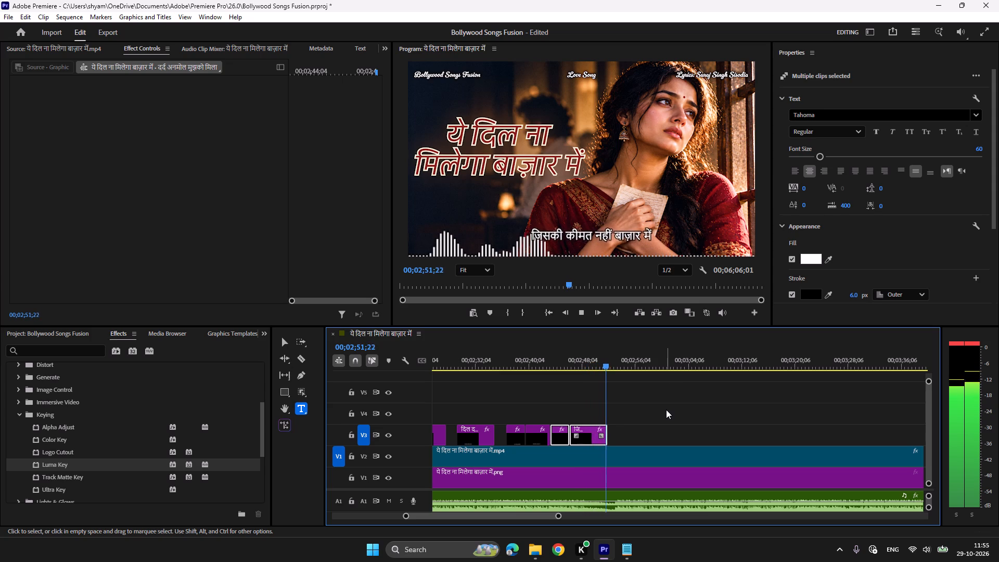
{"action": "key", "text": "space"}
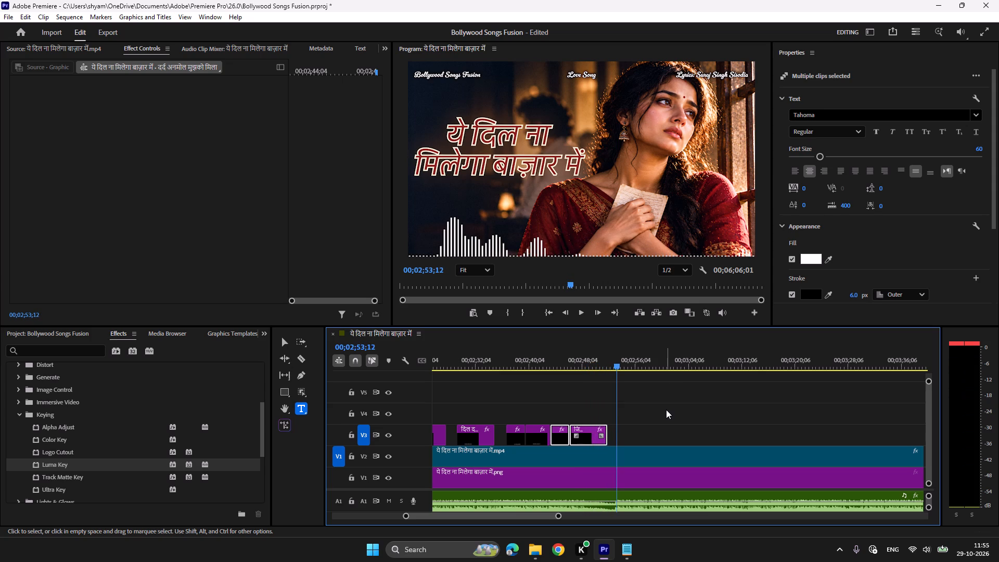
{"action": "key", "text": "space"}
{"action": "key", "text": "space"}
{"action": "scroll", "coordinate": [666, 410], "scroll_direction": "up", "scroll_amount": 20}
{"action": "scroll", "coordinate": [666, 410], "scroll_direction": "up", "scroll_amount": 1}
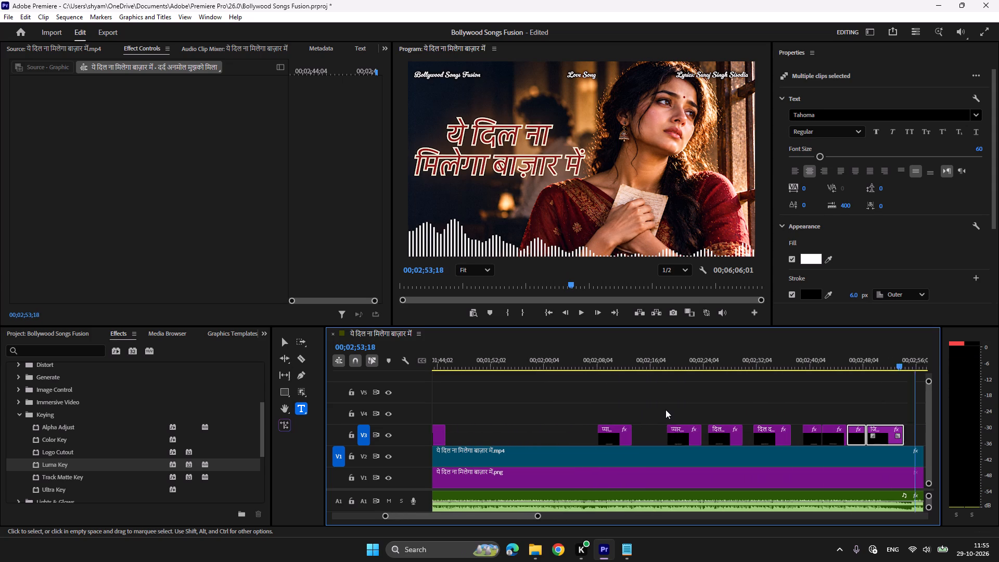
{"action": "scroll", "coordinate": [665, 410], "scroll_direction": "up", "scroll_amount": 8}
{"action": "left_click_drag", "start_coordinate": [646, 431], "coordinate": [533, 412]}
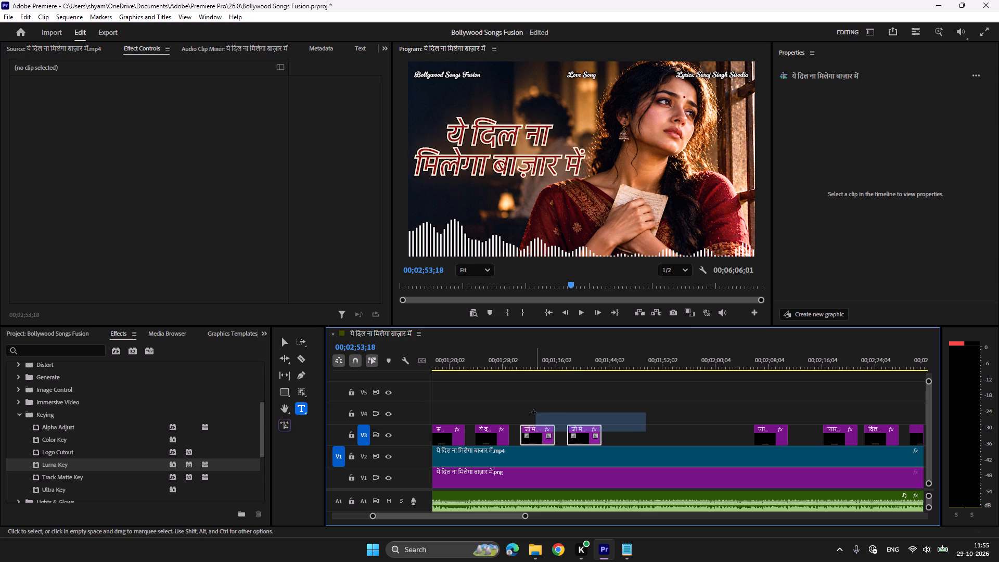
{"action": "left_click_drag", "start_coordinate": [533, 412], "coordinate": [498, 412]}
{"action": "key", "text": "ctrl+c"}
{"action": "key", "text": "ctrl+v"}
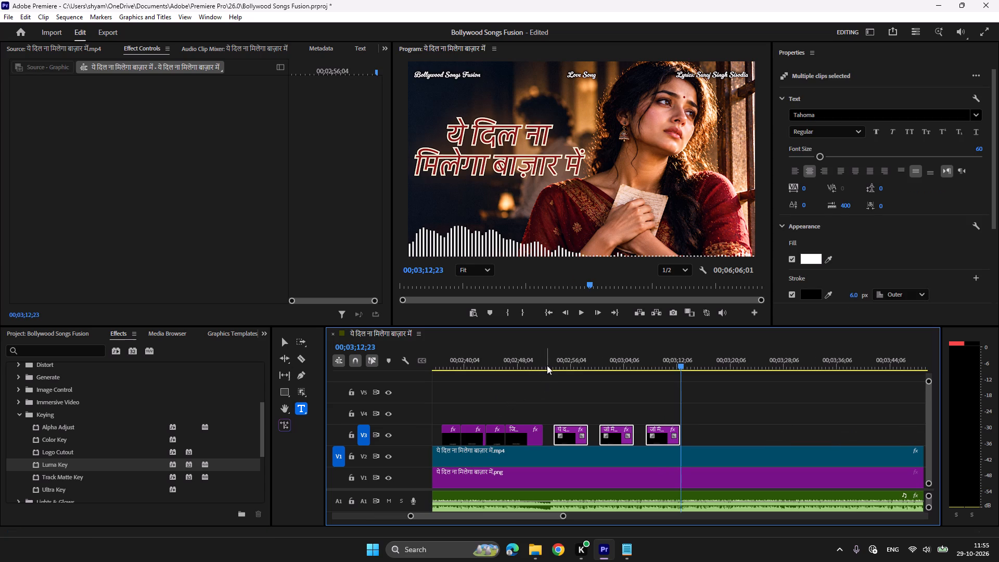
Play the three pasted chorus clips against the vocals and save the project.
{"action": "left_click", "coordinate": [547, 364]}
{"action": "key", "text": "space"}
{"action": "scroll", "coordinate": [579, 384], "scroll_direction": "down", "scroll_amount": 2}
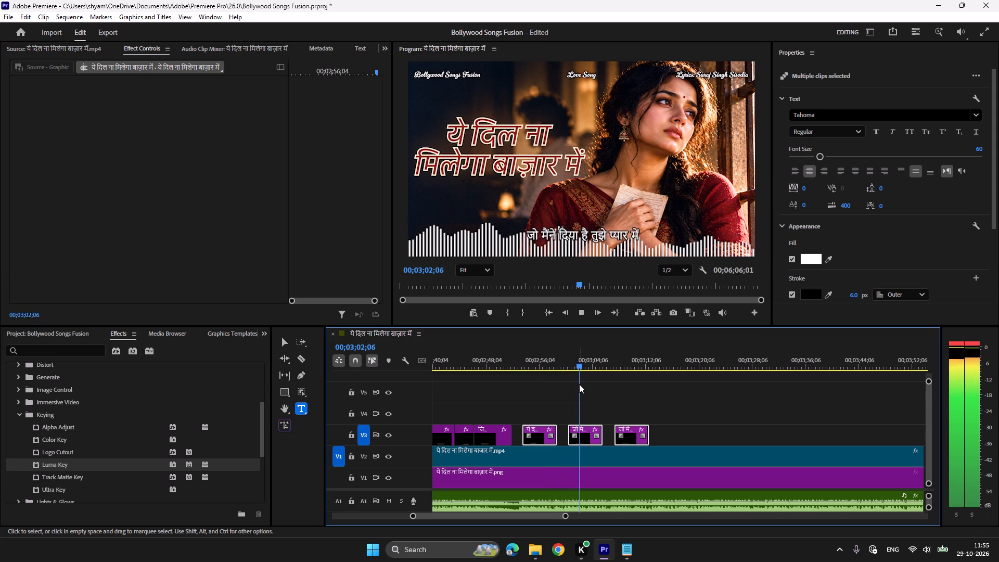
{"action": "scroll", "coordinate": [584, 385], "scroll_direction": "down", "scroll_amount": 2}
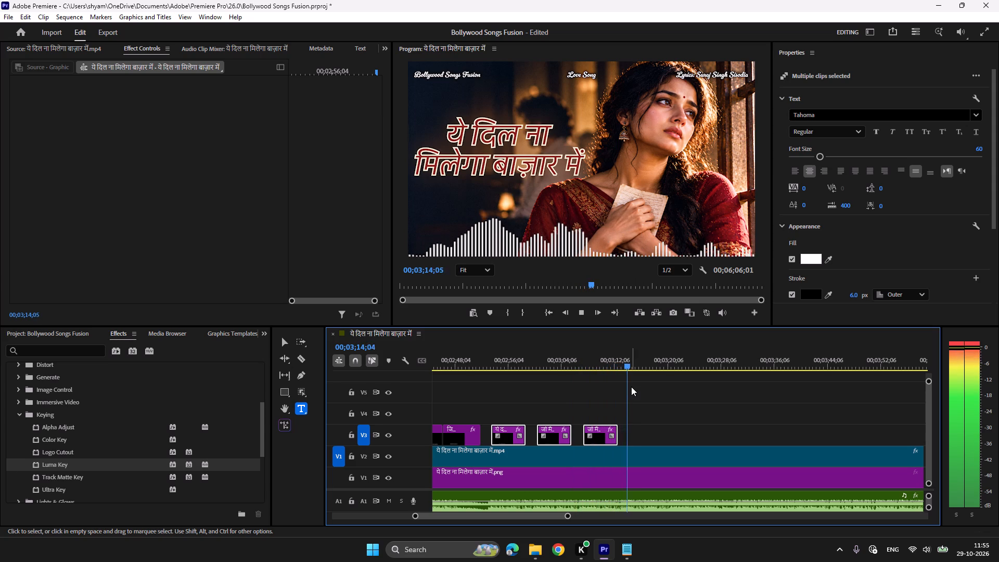
{"action": "key", "text": "ctrl+s"}
Find the start of the next verse and paste a copy of the last जो मैंने दिया है तुझे प्यार में clip on V3 at 00;03;28;24.
{"action": "key", "text": "space"}
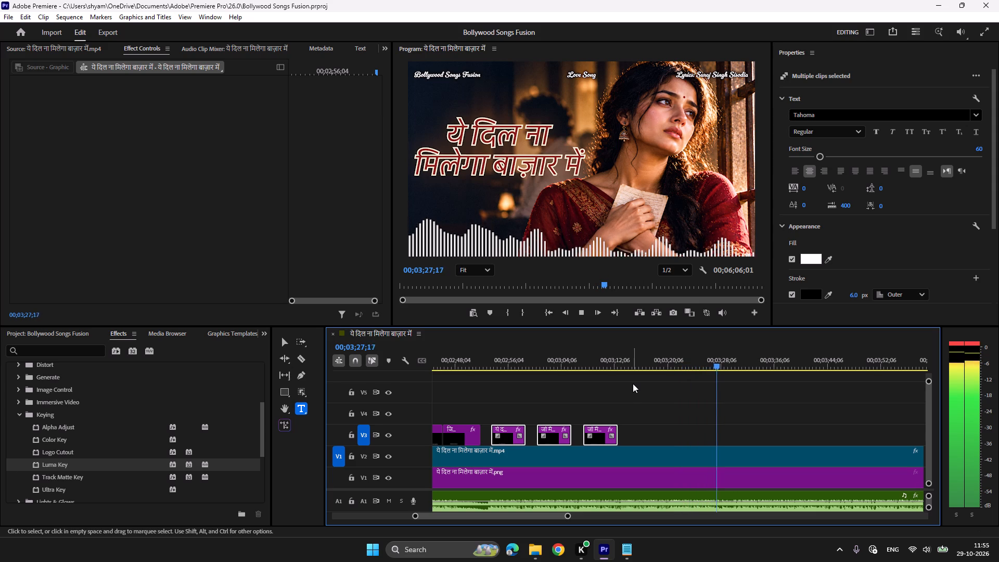
{"action": "key", "text": "space"}
{"action": "key", "text": "space"}
{"action": "key", "text": "space"}
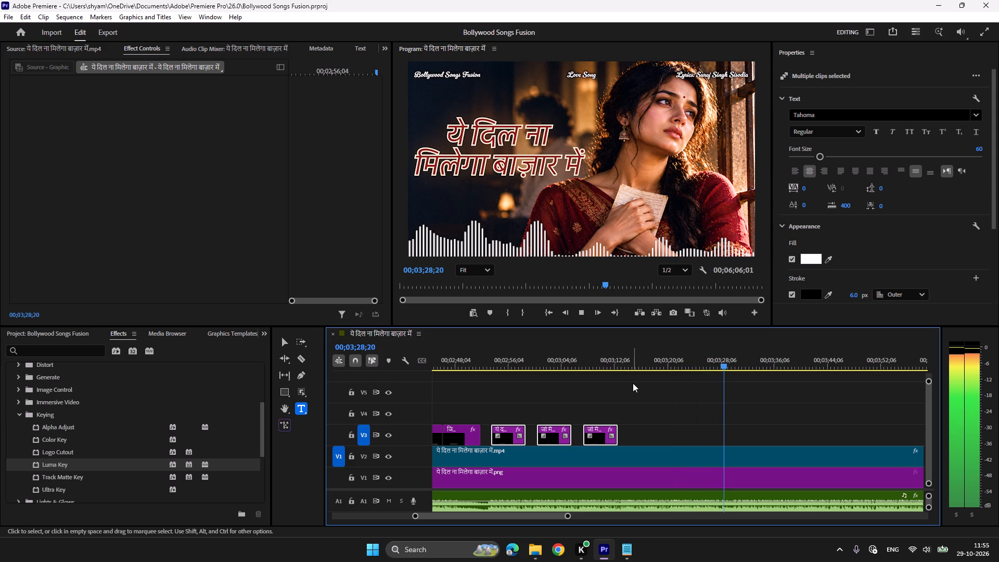
{"action": "key", "text": "space"}
{"action": "key", "text": "space"}
{"action": "left_click", "coordinate": [645, 389]}
{"action": "left_click", "coordinate": [602, 439]}
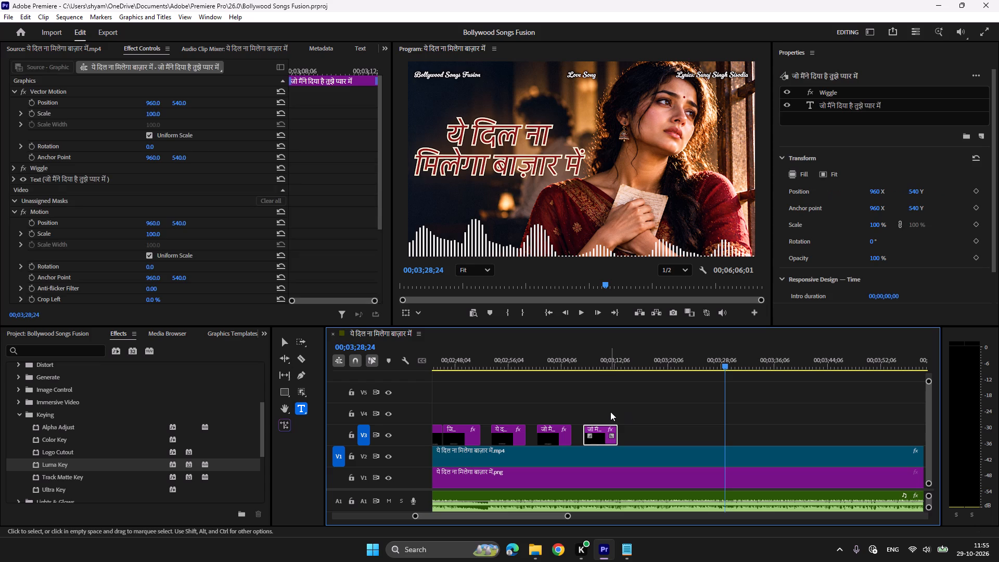
{"action": "key", "text": "ctrl+c"}
{"action": "key", "text": "ctrl+v"}
Replace the text of the lyric clip at 00;03;28;24 with चलता रहे प्यार का सिलसिला from the Notepad lyrics.
{"action": "left_click", "coordinate": [632, 547]}
{"action": "scroll", "coordinate": [679, 345], "scroll_direction": "down", "scroll_amount": 4}
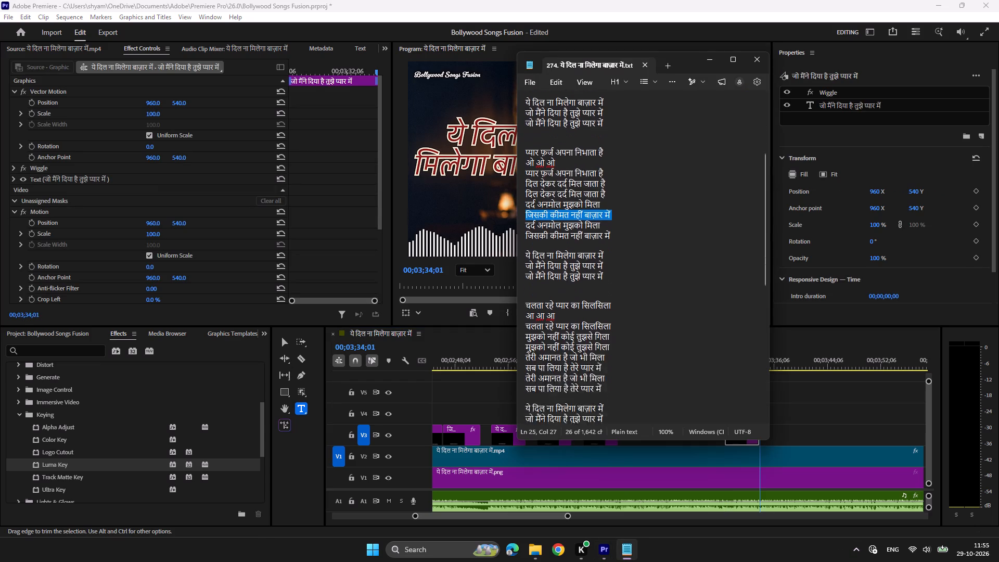
{"action": "left_click_drag", "start_coordinate": [613, 246], "coordinate": [513, 247]}
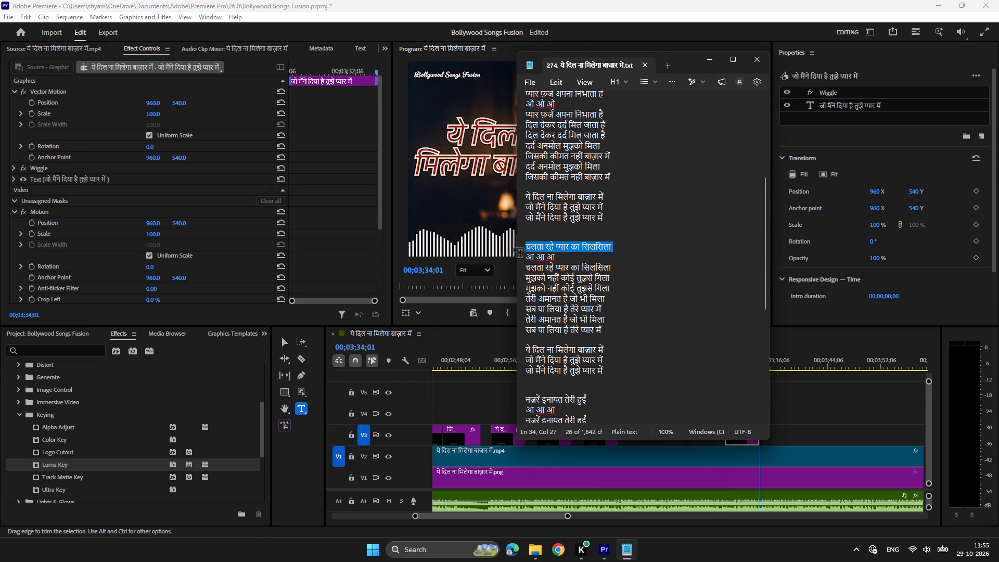
{"action": "key", "text": "ctrl+c"}
{"action": "left_click", "coordinate": [599, 544]}
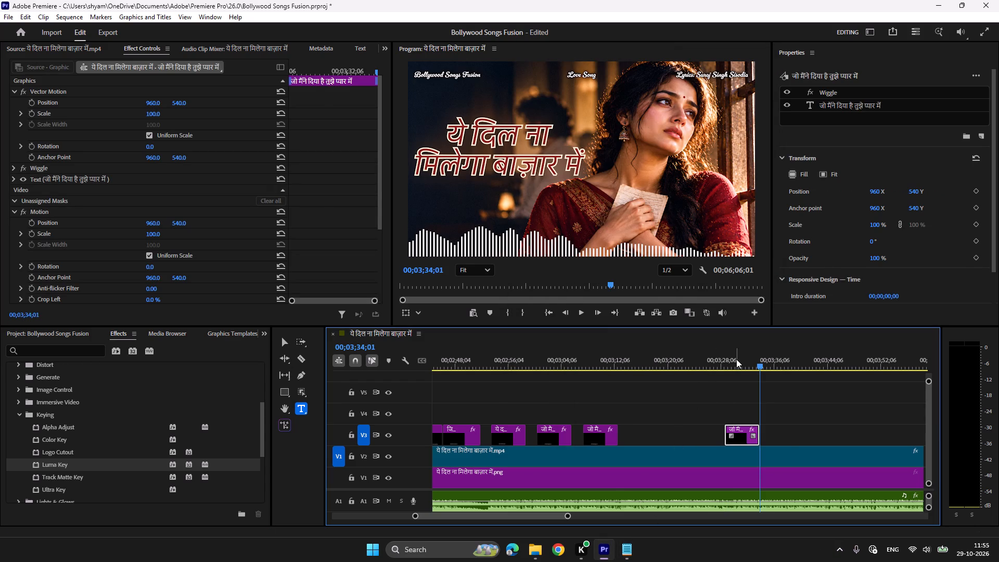
{"action": "left_click", "coordinate": [737, 359]}
{"action": "left_click", "coordinate": [613, 237]}
{"action": "key", "text": "ctrl+a"}
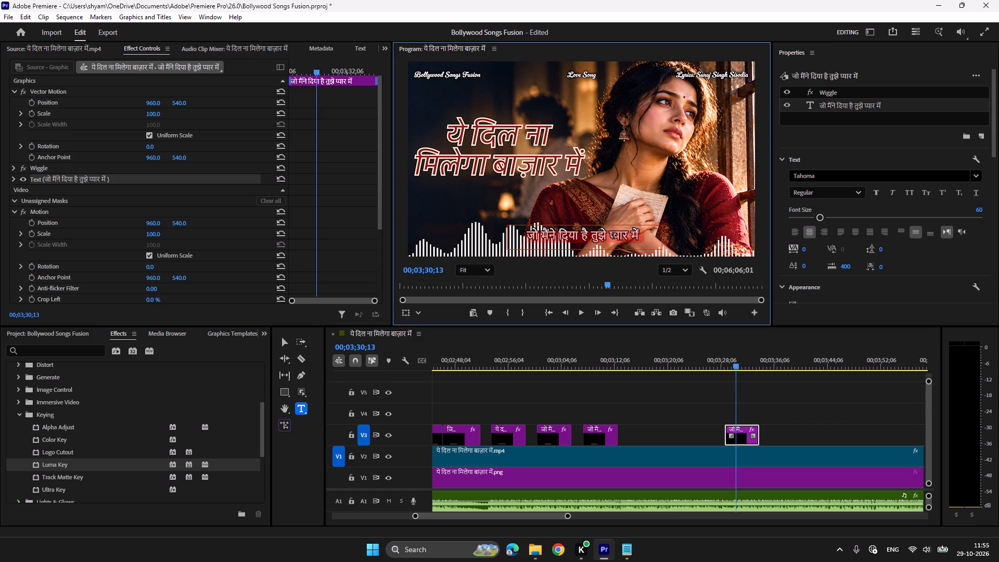
{"action": "key", "text": "ctrl+v"}
Play the चलता रहे प्यार का सिलसिला clip to locate where the line repeats and paste a copy on V3 at 00;03;39;01.
{"action": "left_click", "coordinate": [720, 363]}
{"action": "key", "text": "space"}
{"action": "scroll", "coordinate": [720, 364], "scroll_direction": "down", "scroll_amount": 9}
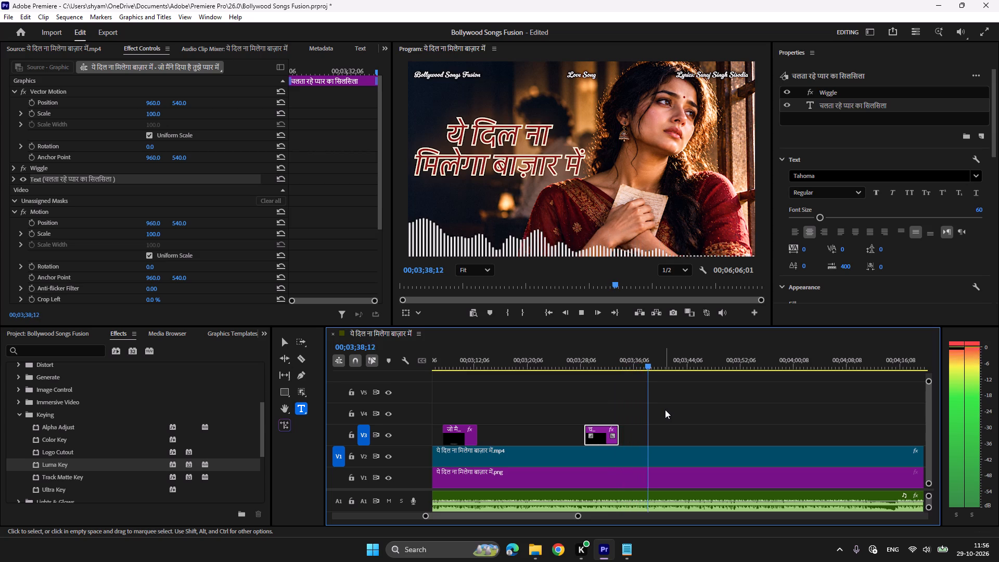
{"action": "key", "text": "space"}
{"action": "key", "text": "space"}
{"action": "key", "text": "space"}
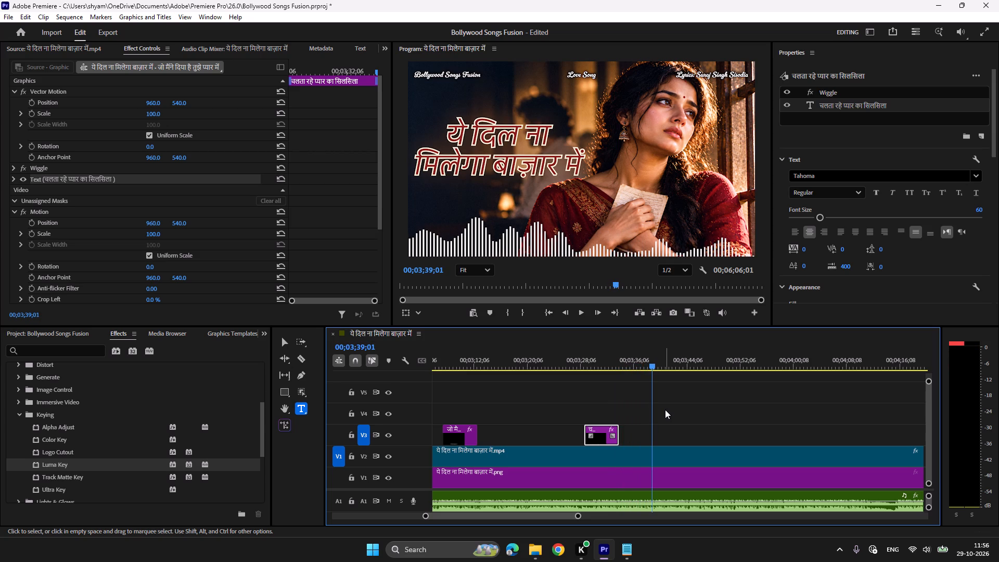
{"action": "key", "text": "ctrl+c"}
{"action": "key", "text": "ctrl+v"}
Play the second चलता रहे प्यार का सिलसिला clip to locate where the next line begins and paste a copy on V3 at 00;03;45;05.
{"action": "left_click", "coordinate": [648, 355]}
{"action": "key", "text": "space"}
{"action": "scroll", "coordinate": [676, 383], "scroll_direction": "down", "scroll_amount": 4}
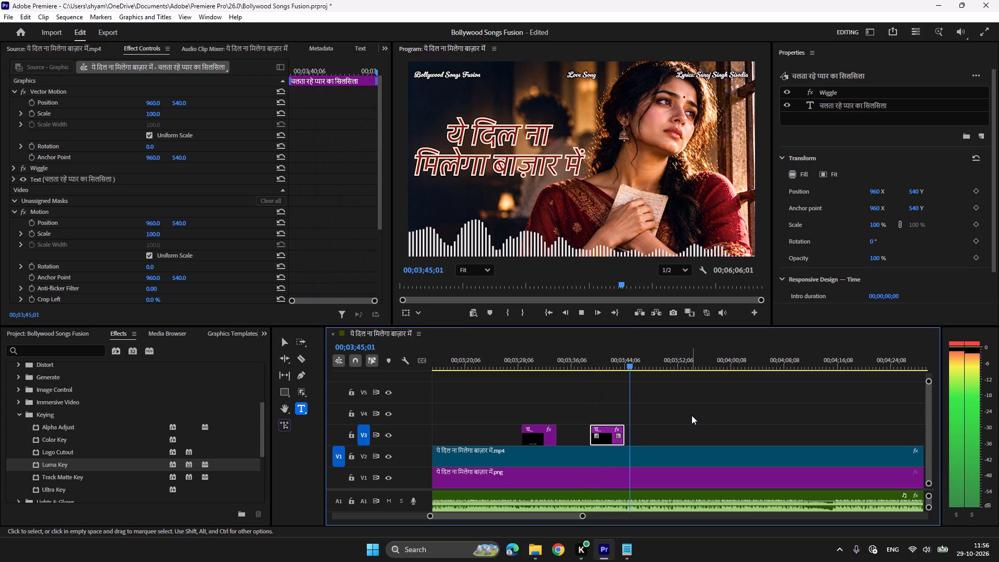
{"action": "key", "text": "space"}
{"action": "left_click", "coordinate": [629, 366]}
{"action": "left_click", "coordinate": [620, 362]}
{"action": "key", "text": "space"}
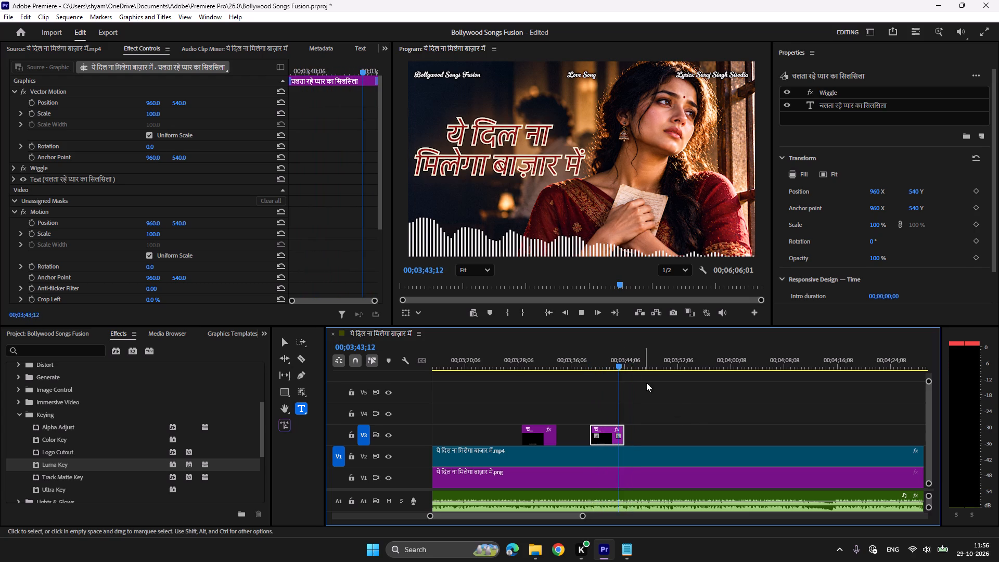
{"action": "key", "text": "space"}
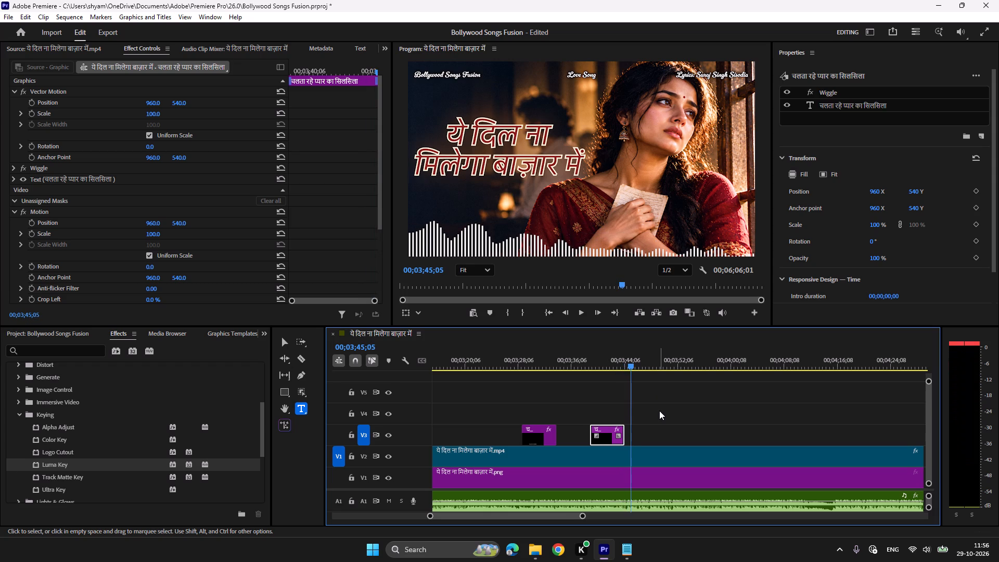
{"action": "key", "text": "ctrl+c"}
{"action": "key", "text": "ctrl+v"}
Replace the text of the lyric clip at 00;03;45;05 with मुझको नहीं कोई तुझसे गिला from the Notepad lyrics.
{"action": "left_click", "coordinate": [622, 549]}
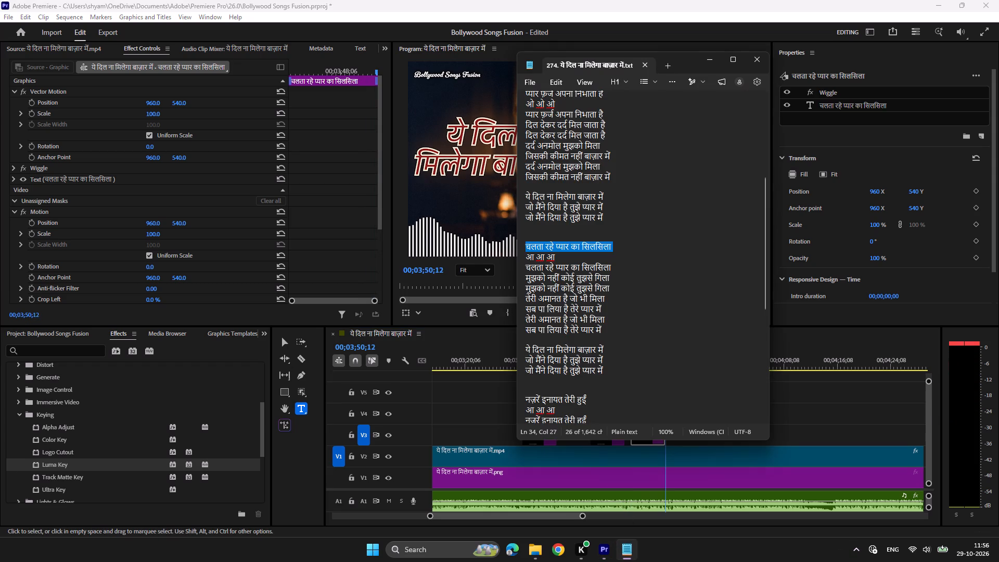
{"action": "left_click_drag", "start_coordinate": [615, 276], "coordinate": [612, 276]}
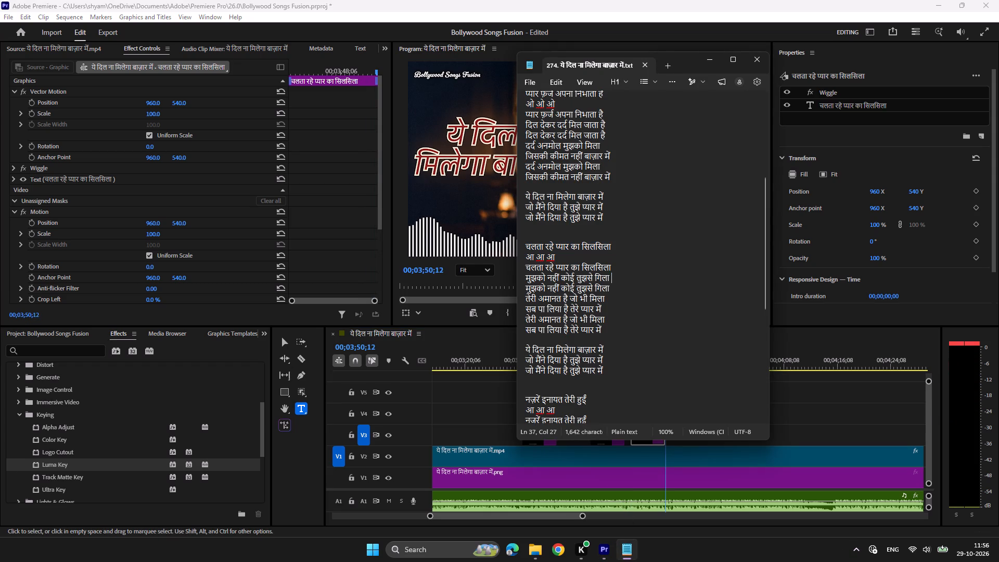
{"action": "left_click_drag", "start_coordinate": [612, 276], "coordinate": [514, 277]}
{"action": "key", "text": "ctrl+c"}
{"action": "left_click", "coordinate": [604, 550]}
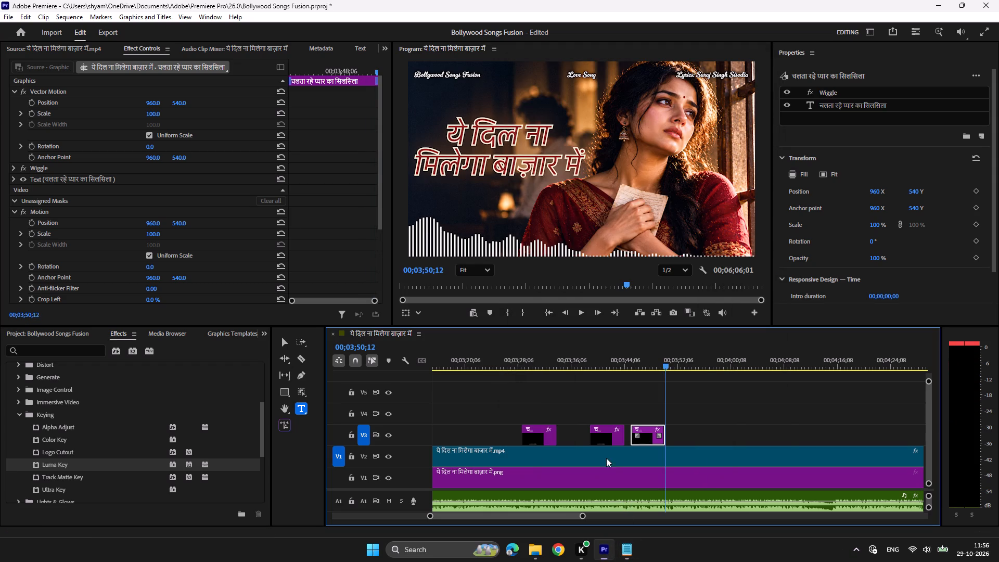
{"action": "left_click", "coordinate": [651, 353]}
{"action": "left_click", "coordinate": [589, 244]}
{"action": "key", "text": "ctrl+a"}
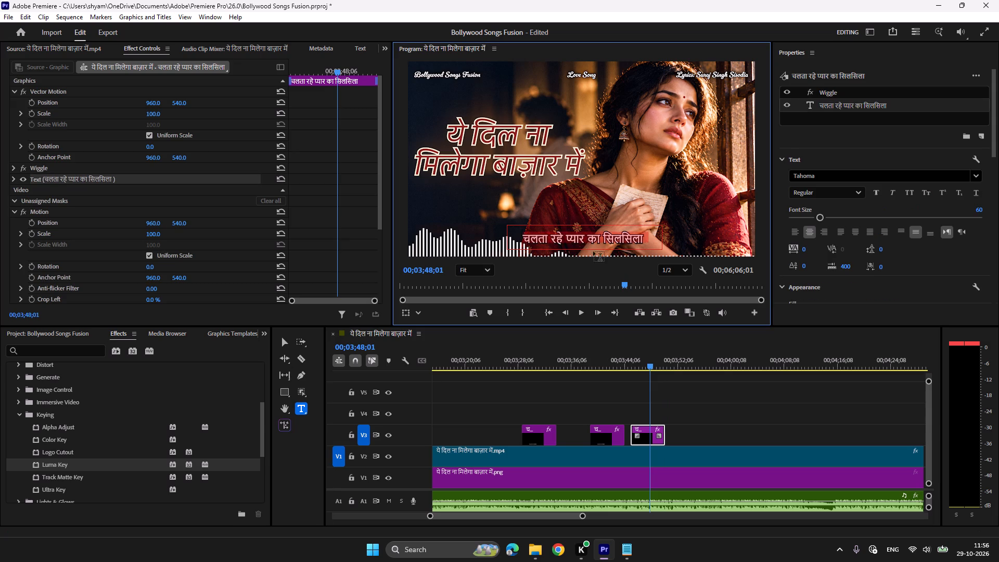
{"action": "key", "text": "ctrl+v"}
Play the मुझको नहीं कोई तुझसे गिला clip to locate where the line repeats and paste a copy on V3 at about 00;03;52.
{"action": "left_click", "coordinate": [629, 353]}
{"action": "key", "text": "space"}
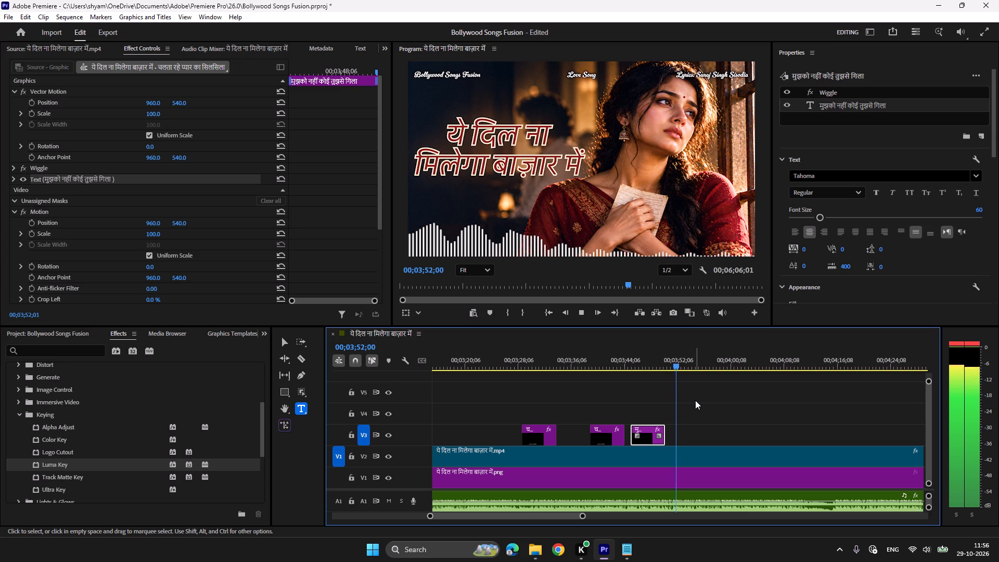
{"action": "key", "text": "space"}
{"action": "left_click", "coordinate": [670, 362]}
{"action": "key", "text": "space"}
{"action": "key", "text": "space"}
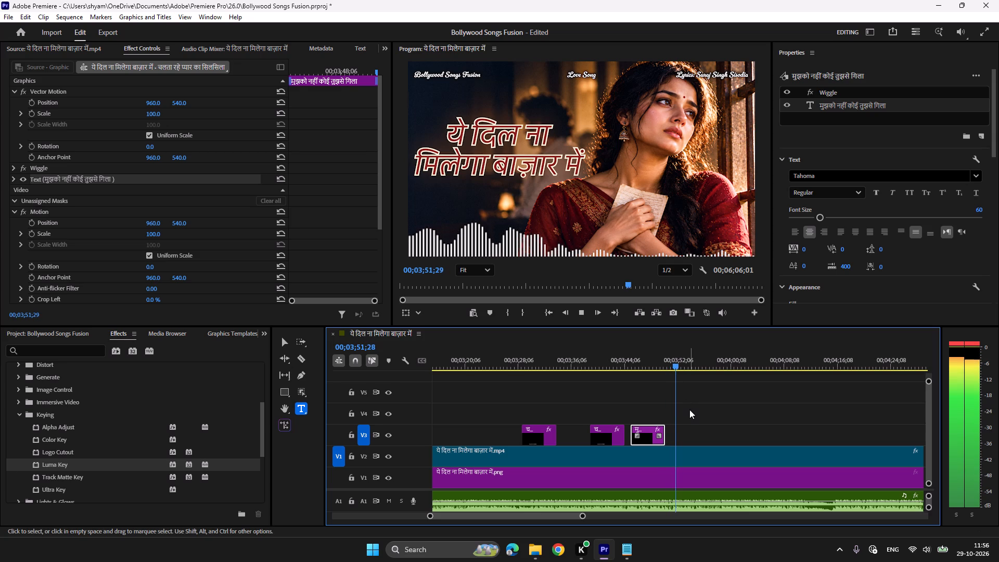
{"action": "key", "text": "ctrl+c"}
{"action": "key", "text": "ctrl+v"}
Play the second मुझको नहीं कोई तुझसे गिला clip to locate where the next line begins and paste a copy on V3 at 00;03;59;07.
{"action": "left_click", "coordinate": [671, 367]}
{"action": "key", "text": "space"}
{"action": "scroll", "coordinate": [710, 389], "scroll_direction": "down", "scroll_amount": 4}
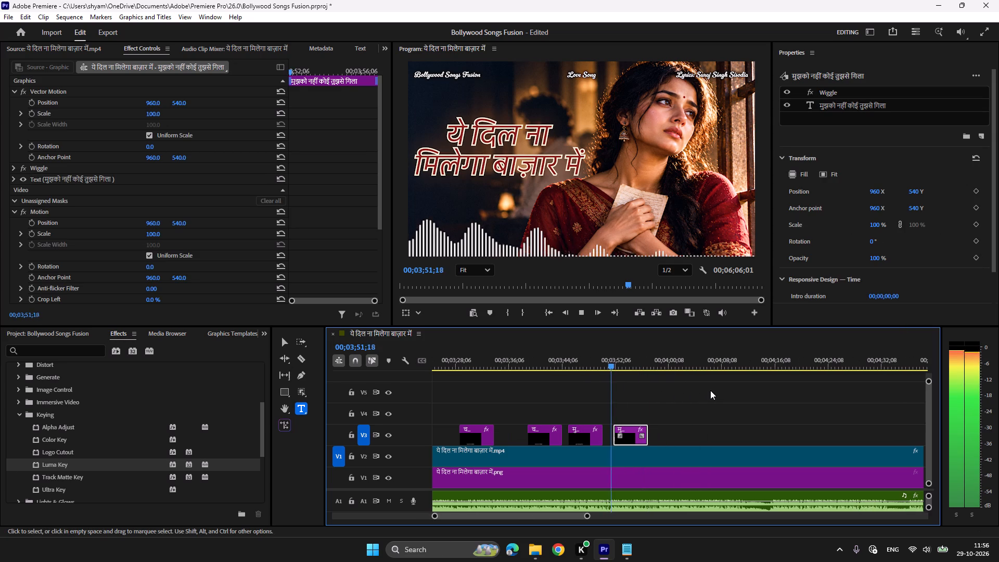
{"action": "scroll", "coordinate": [704, 391], "scroll_direction": "down", "scroll_amount": 3}
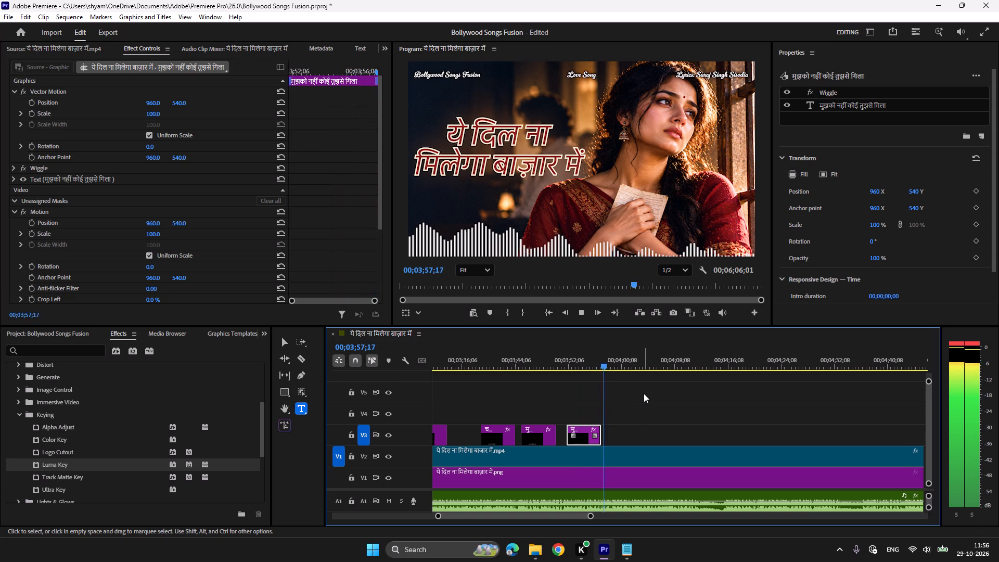
{"action": "key", "text": "space"}
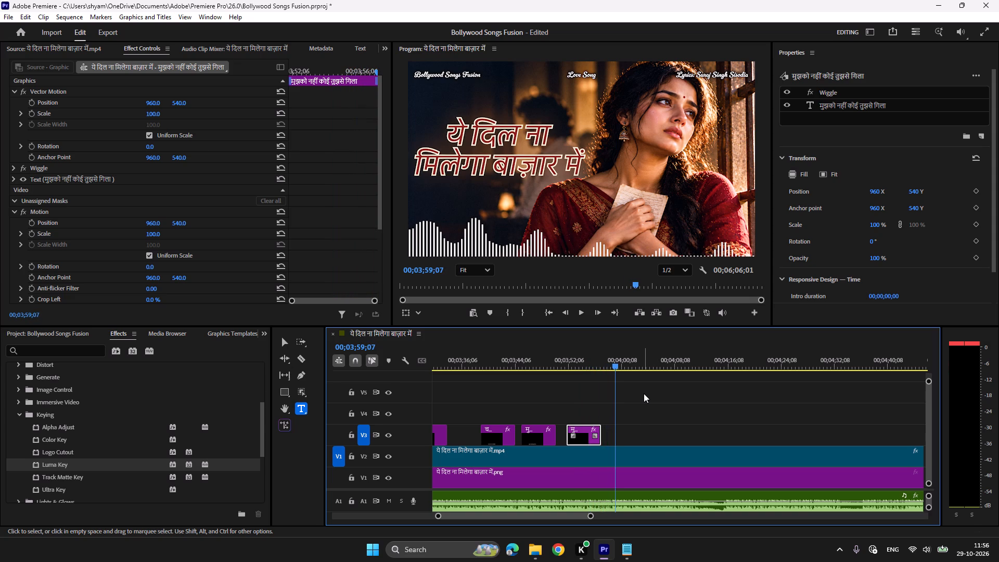
{"action": "key", "text": "ctrl+c"}
{"action": "key", "text": "ctrl+v"}
Replace the text of the lyric clip at 00;03;59;07 with तेरी अमानत है जो भी मिला from the Notepad lyrics.
{"action": "left_click", "coordinate": [630, 545]}
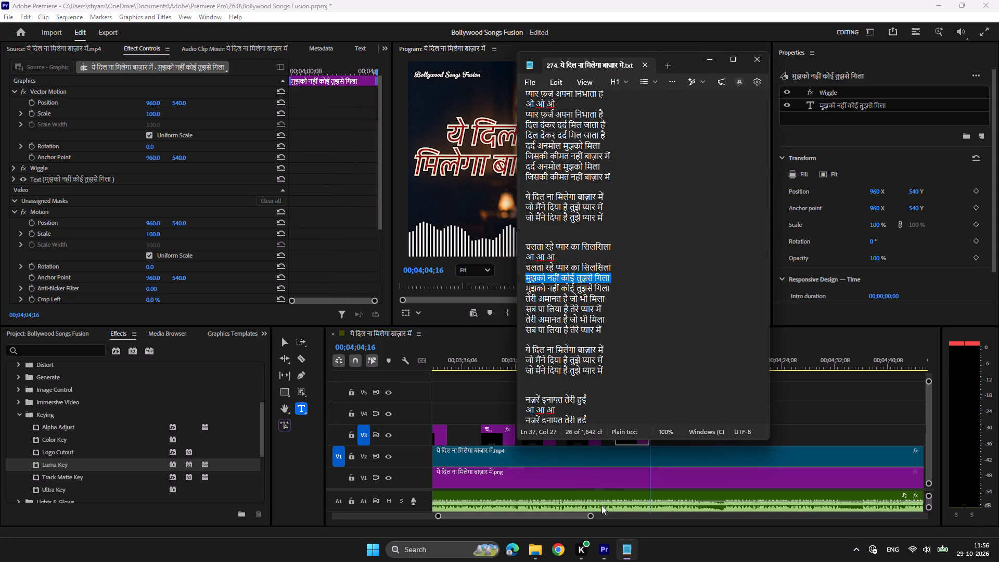
{"action": "left_click_drag", "start_coordinate": [614, 297], "coordinate": [506, 300]}
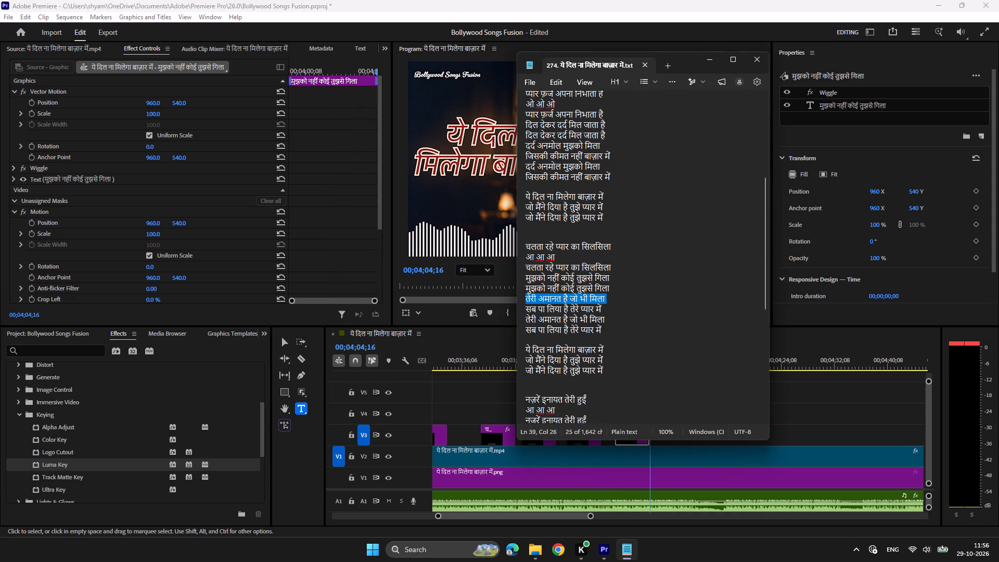
{"action": "left_click_drag", "start_coordinate": [506, 300], "coordinate": [506, 300]}
{"action": "key", "text": "ctrl+c"}
{"action": "left_click", "coordinate": [605, 548]}
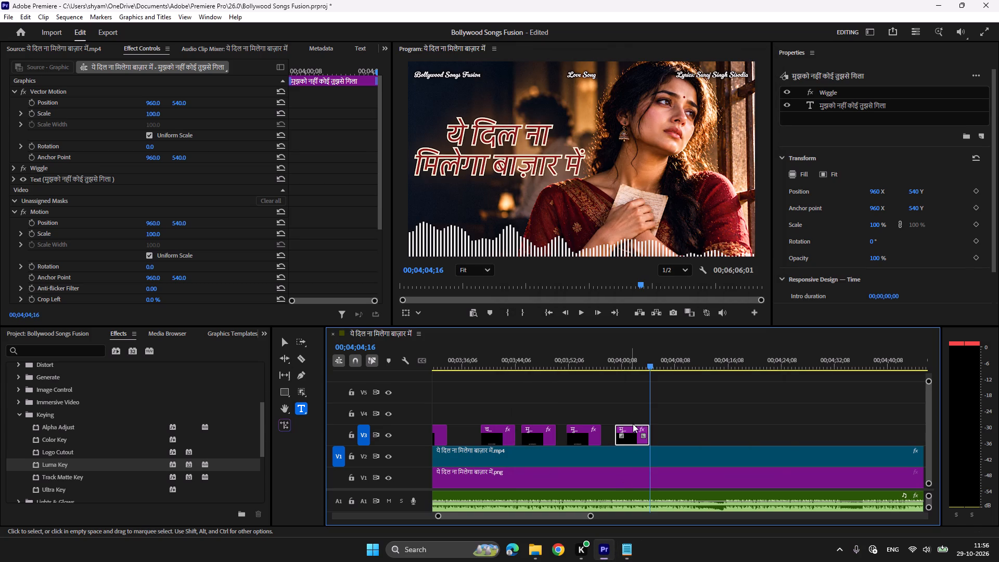
{"action": "left_click", "coordinate": [631, 359]}
{"action": "left_click", "coordinate": [596, 237]}
{"action": "key", "text": "ctrl+a"}
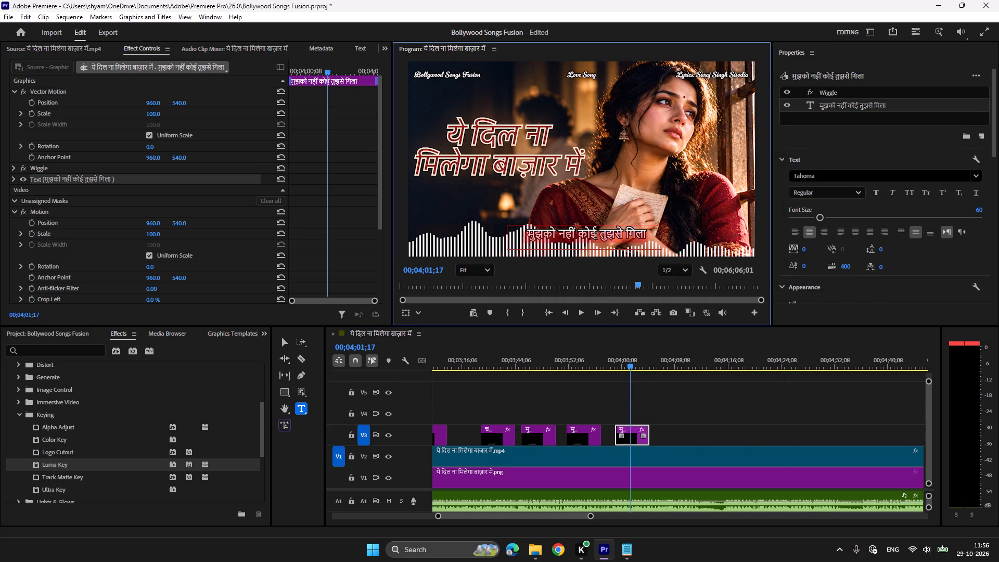
{"action": "key", "text": "ctrl+v"}
Play the तेरी अमानत है जो भी मिला clip to locate where the next line begins and paste a copy on V3 at 00;04;02;21.
{"action": "left_click", "coordinate": [616, 360]}
{"action": "key", "text": "space"}
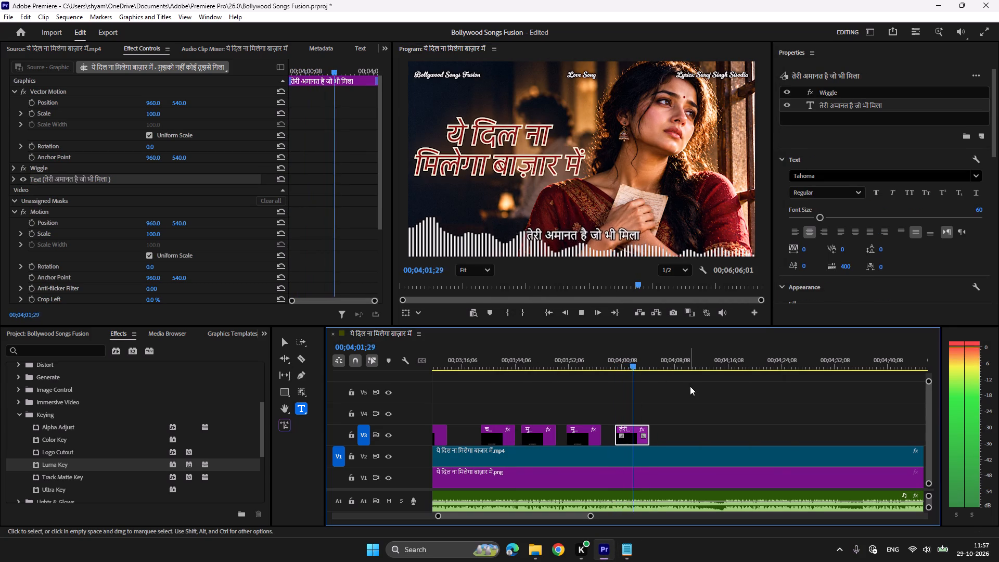
{"action": "key", "text": "space"}
{"action": "key", "text": "ctrl+c"}
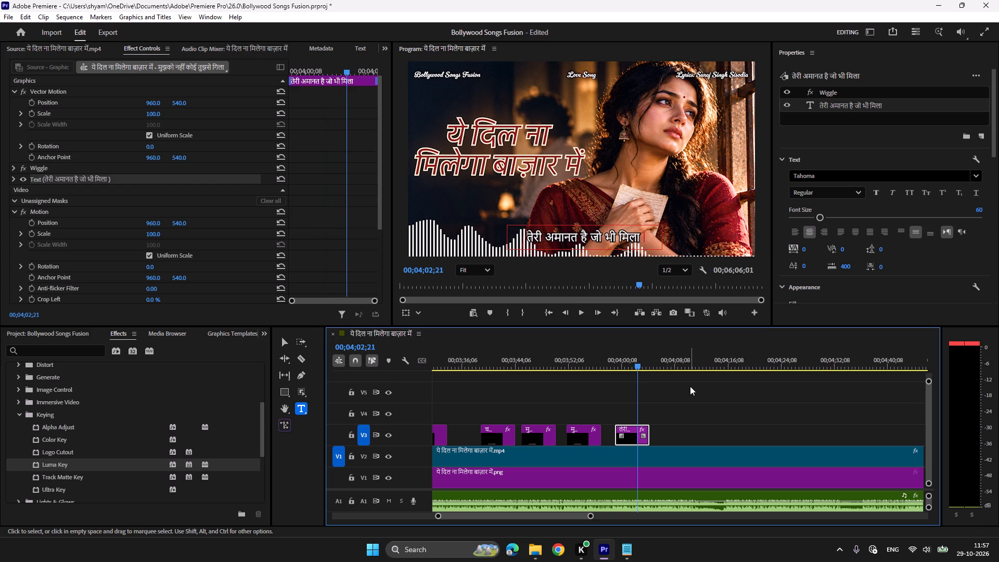
{"action": "key", "text": "ctrl+v"}
Replace the text of the lyric clip at 00;04;02;21 with सब पा लिया है तेरे प्यार में from the Notepad lyrics.
{"action": "left_click", "coordinate": [627, 550]}
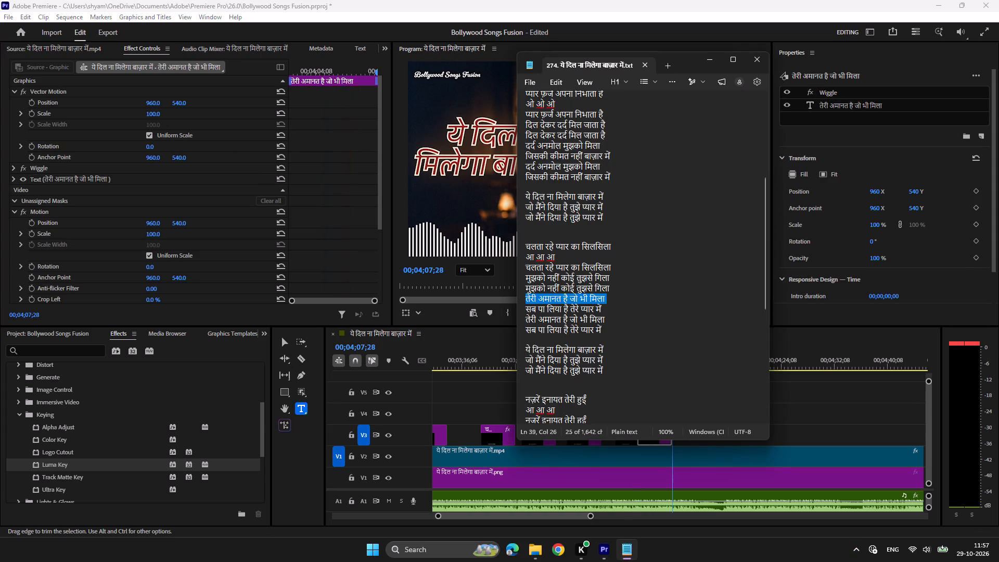
{"action": "left_click_drag", "start_coordinate": [606, 306], "coordinate": [505, 306]}
{"action": "key", "text": "ctrl+c"}
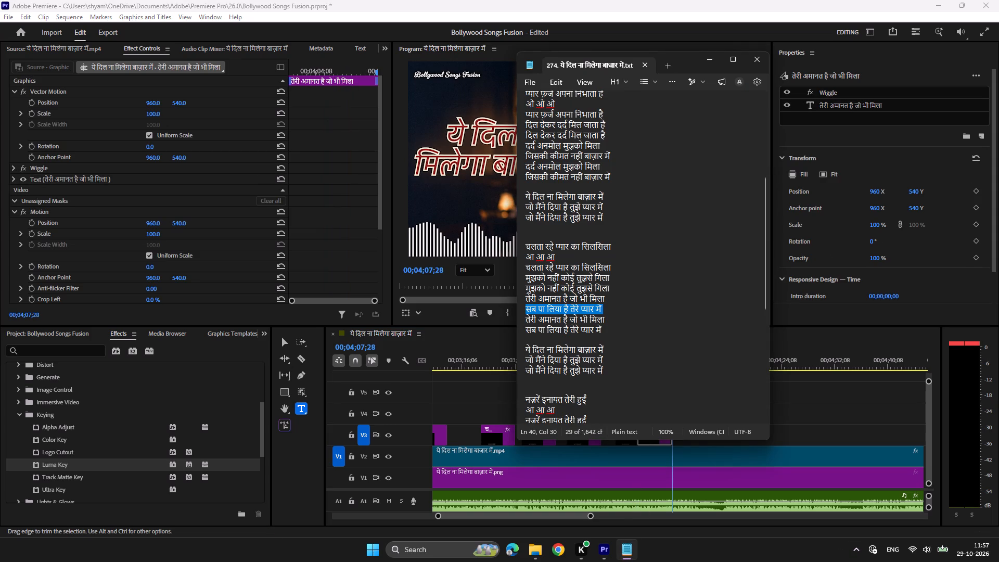
{"action": "left_click", "coordinate": [607, 544]}
{"action": "left_click", "coordinate": [652, 359]}
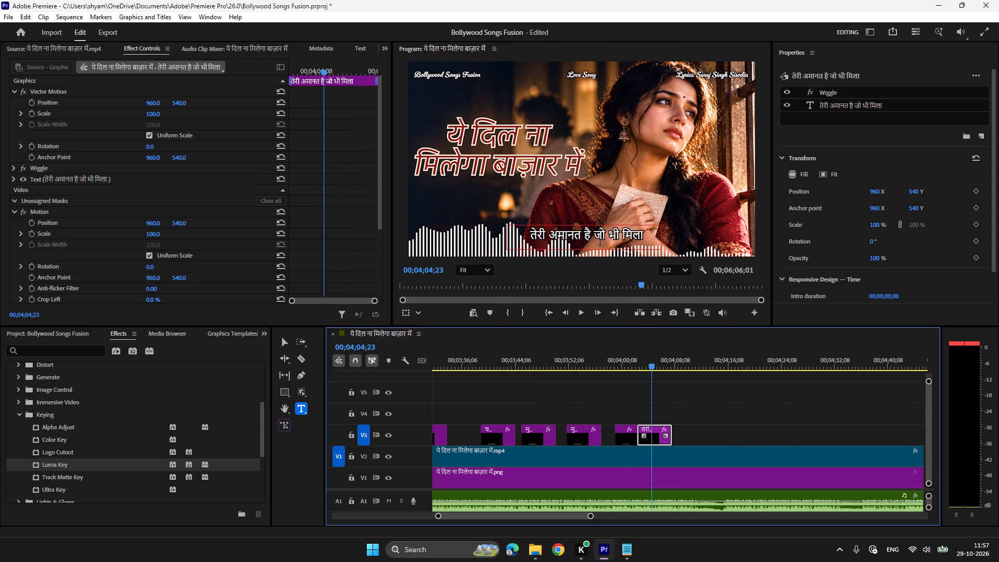
{"action": "left_click", "coordinate": [599, 241]}
{"action": "key", "text": "ctrl+a"}
{"action": "key", "text": "ctrl+v"}
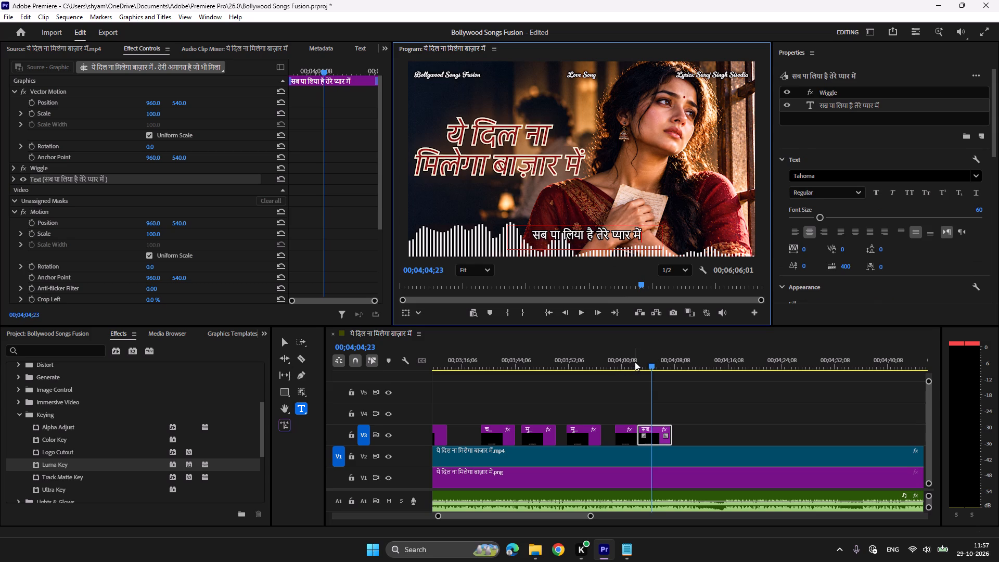
Play the सब पा लिया है तेरे प्यार में clip to its end and paste a copy of both lyric clips on V3 at 00;04;06;05.
{"action": "left_click", "coordinate": [636, 362]}
{"action": "key", "text": "space"}
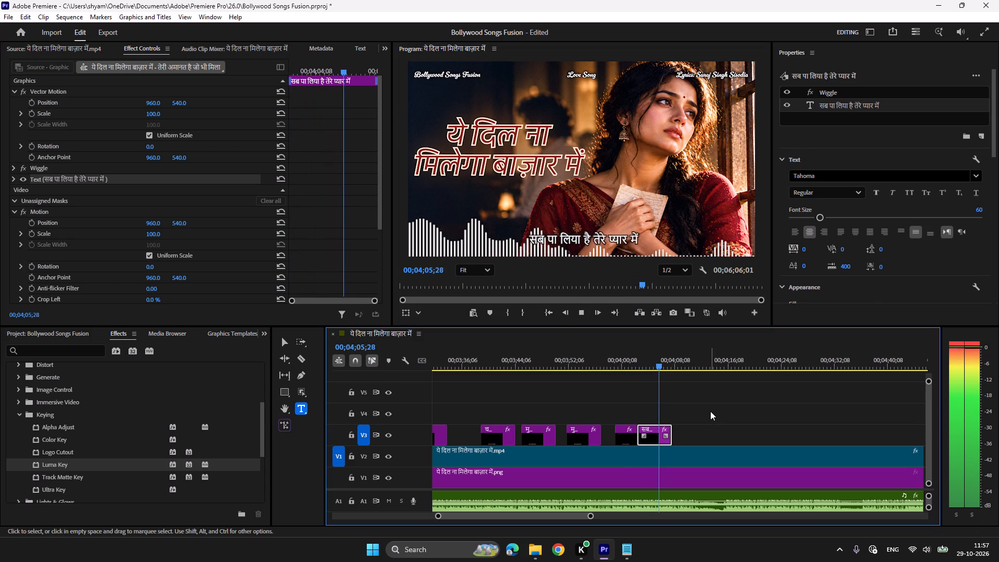
{"action": "key", "text": "space"}
{"action": "left_click_drag", "start_coordinate": [616, 406], "coordinate": [649, 430]}
{"action": "key", "text": "ctrl+c"}
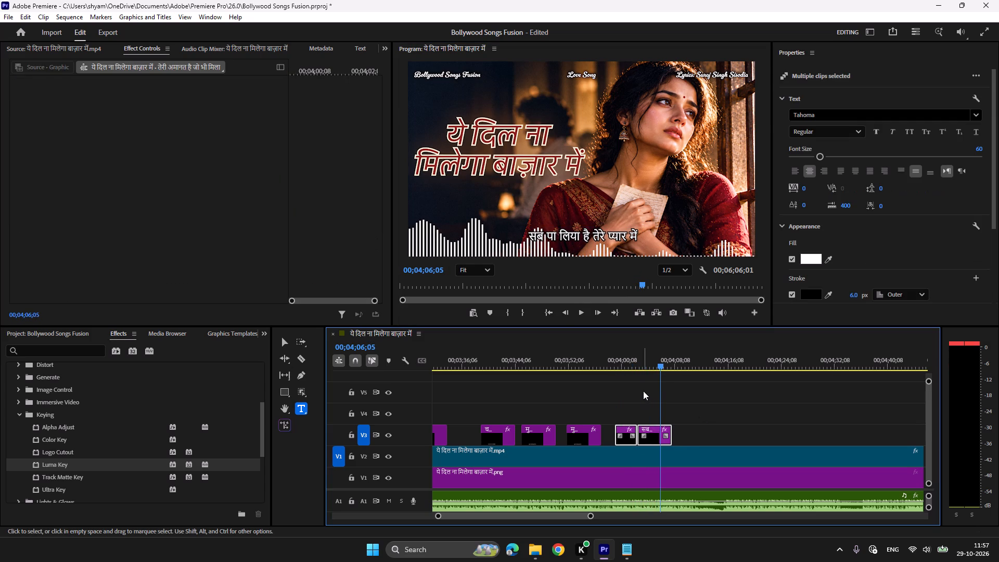
{"action": "key", "text": "ctrl+v"}
Compare the repeated line with the vocals and delete the word भी from the first तेरी अमानत है जो भी मिला clip.
{"action": "left_click", "coordinate": [658, 357]}
{"action": "key", "text": "space"}
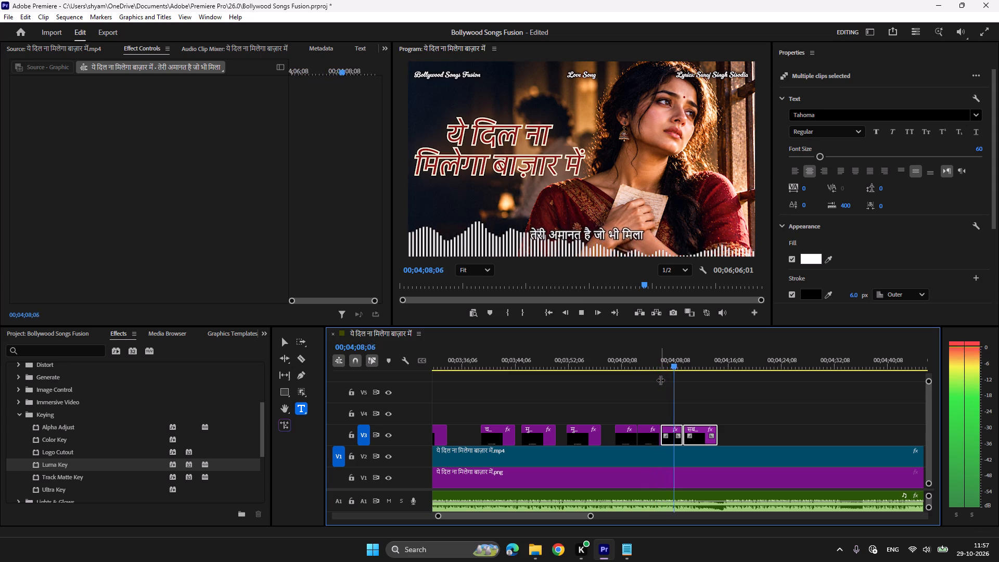
{"action": "key", "text": "space"}
{"action": "left_click", "coordinate": [618, 359]}
{"action": "key", "text": "space"}
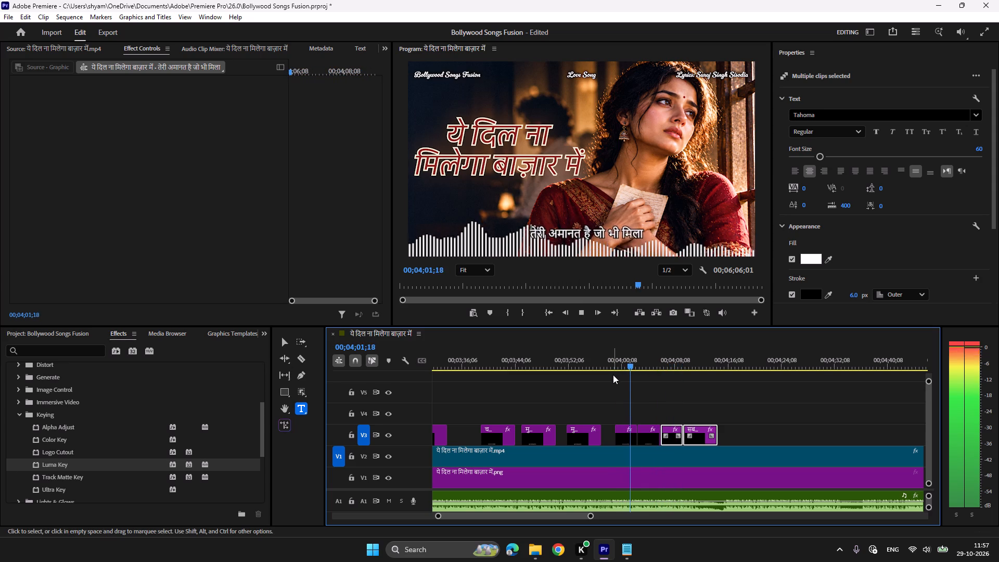
{"action": "key", "text": "space"}
{"action": "left_click", "coordinate": [608, 244]}
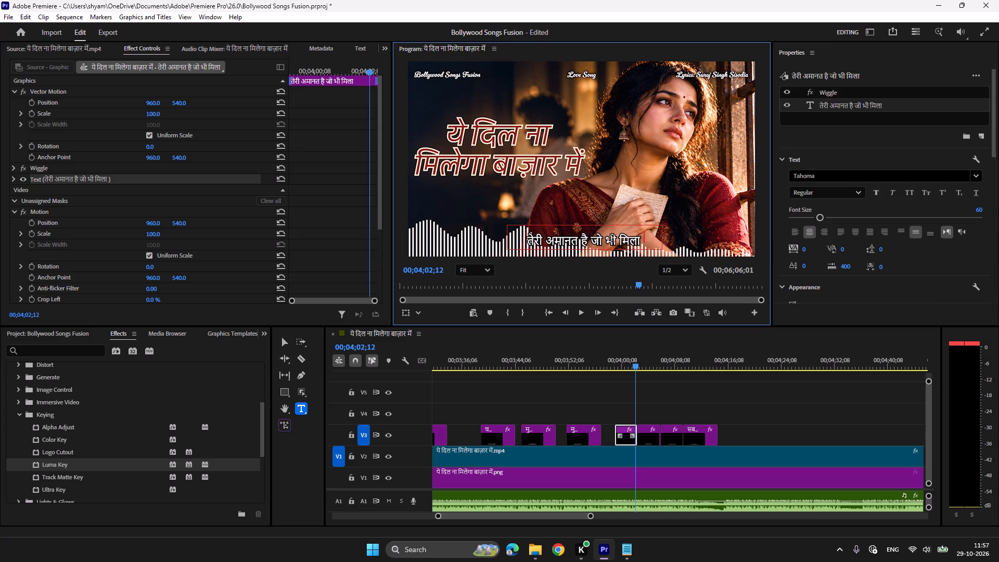
{"action": "double_click", "coordinate": [614, 239]}
{"action": "key", "text": "BackSpace"}
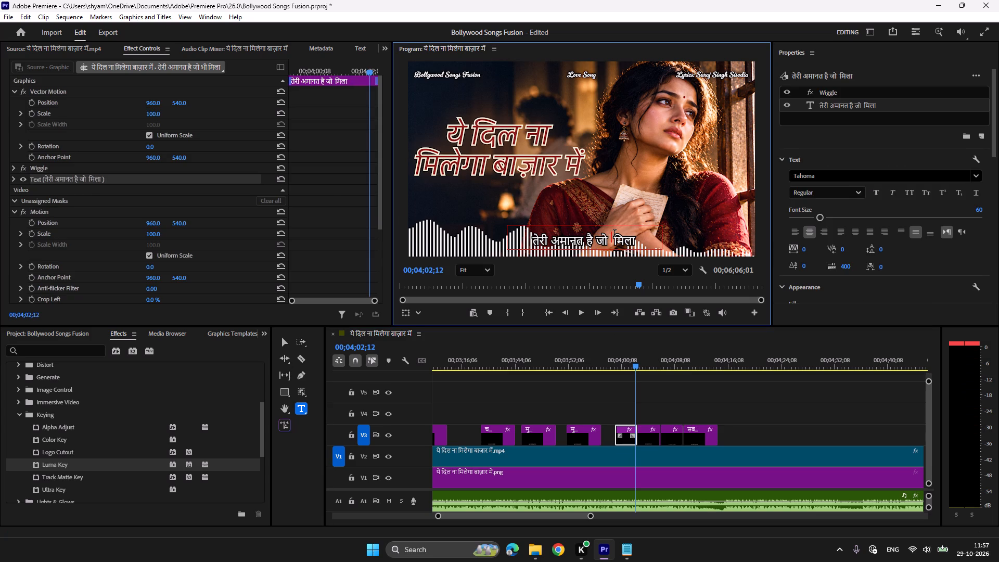
{"action": "key", "text": "BackSpace"}
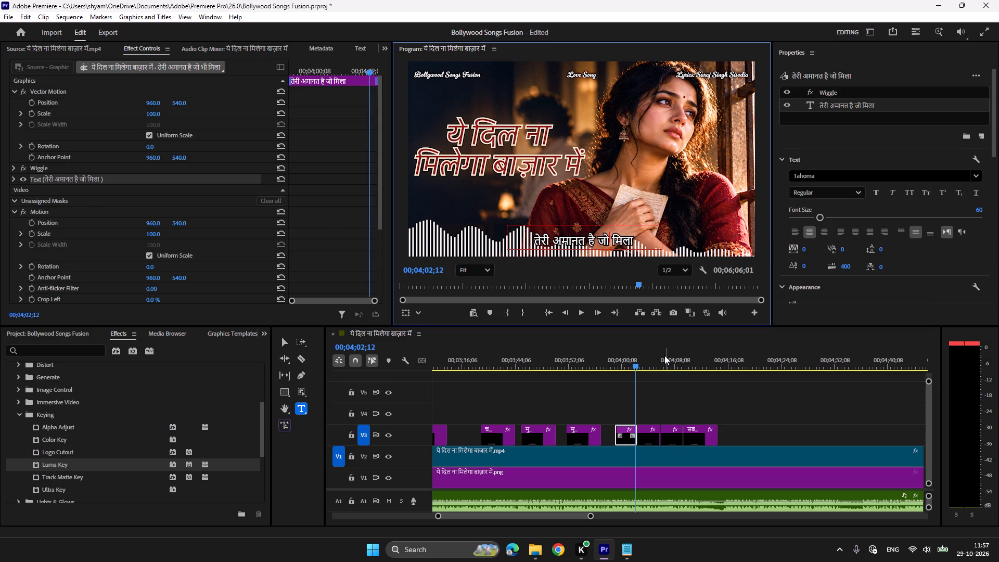
Play on to locate the chorus and paste copies of the three previous chorus lyric clips on V3 at 00;04;16;06.
{"action": "left_click", "coordinate": [664, 355]}
{"action": "key", "text": "space"}
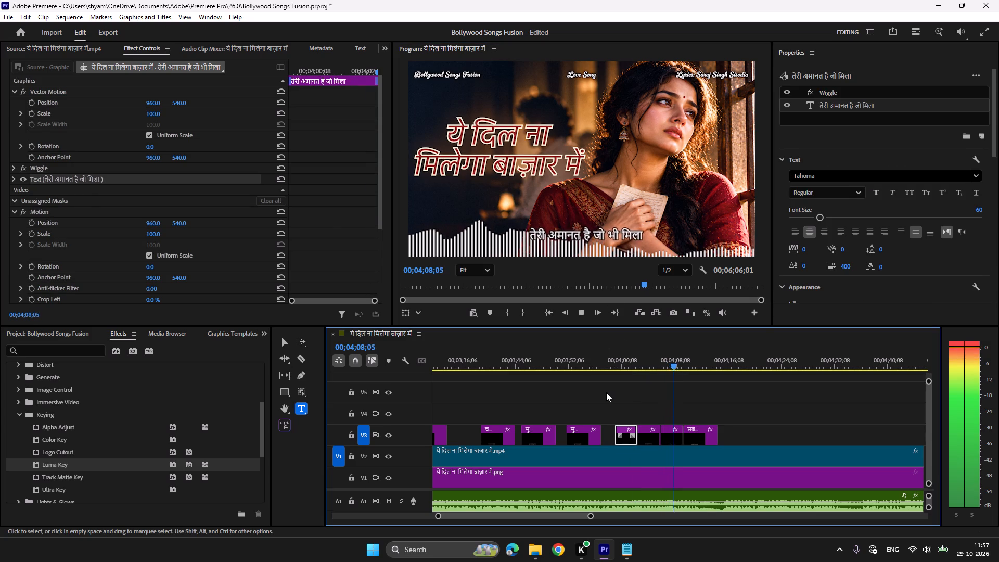
{"action": "scroll", "coordinate": [606, 392], "scroll_direction": "down", "scroll_amount": 4}
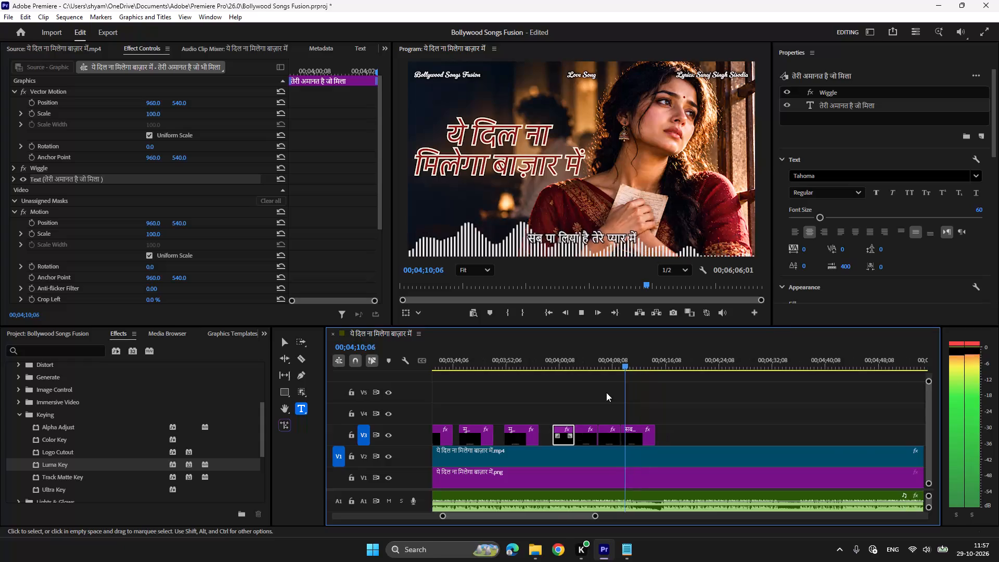
{"action": "scroll", "coordinate": [687, 400], "scroll_direction": "down", "scroll_amount": 3}
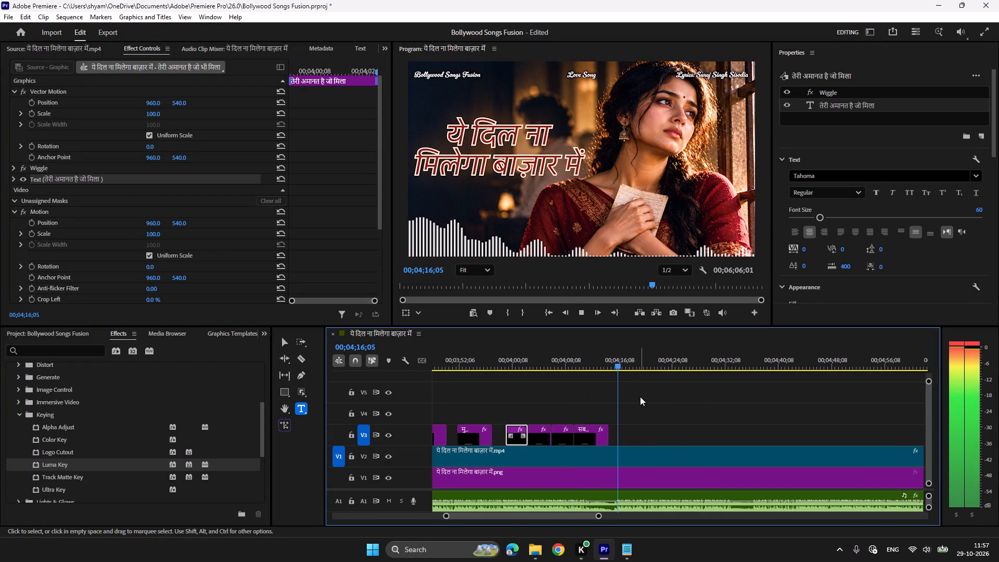
{"action": "key", "text": "space"}
{"action": "scroll", "coordinate": [640, 397], "scroll_direction": "up", "scroll_amount": 20}
{"action": "scroll", "coordinate": [640, 397], "scroll_direction": "up", "scroll_amount": 5}
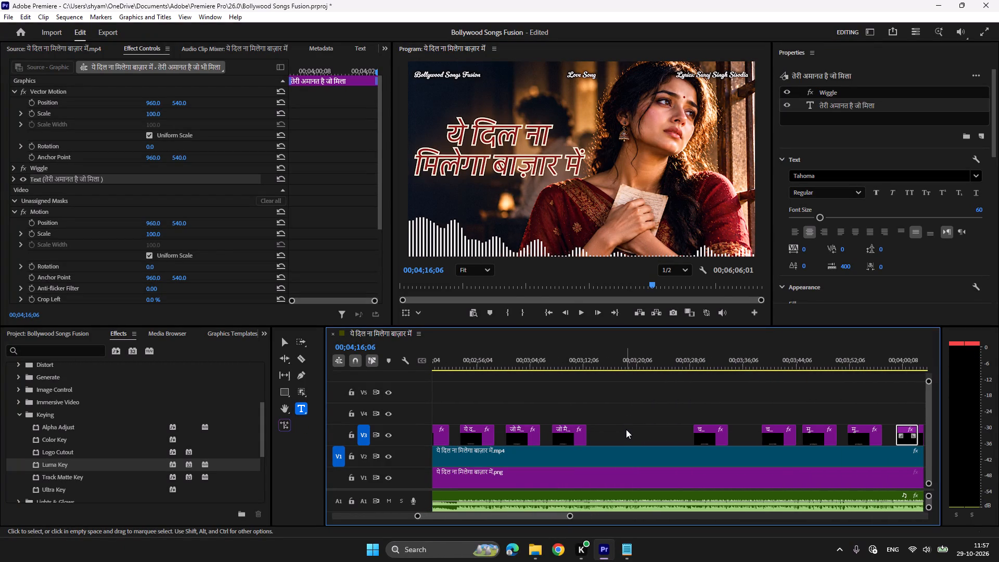
{"action": "left_click_drag", "start_coordinate": [625, 431], "coordinate": [483, 408]}
{"action": "key", "text": "ctrl+c"}
{"action": "key", "text": "ctrl+v"}
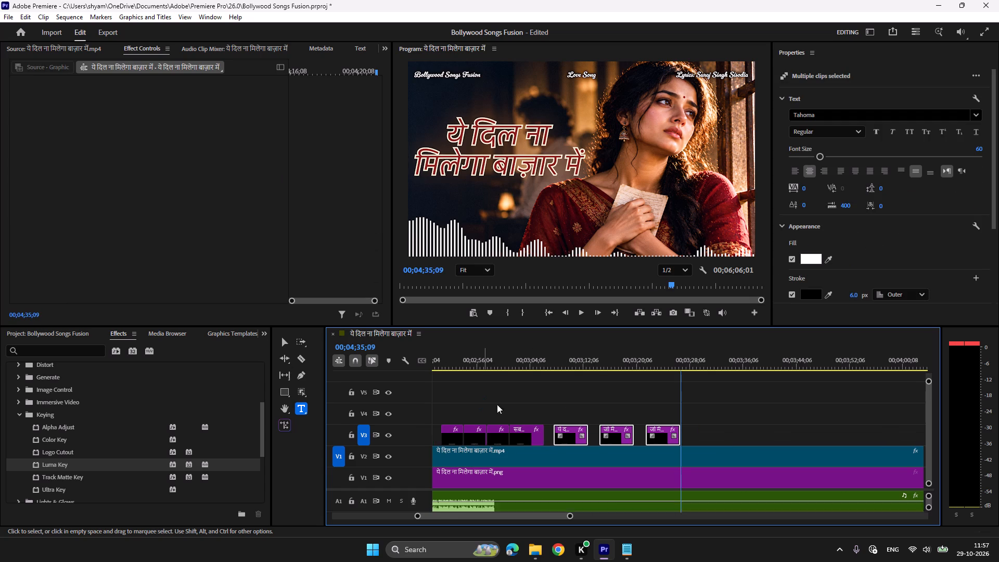
Play the pasted chorus and shift its two जो मैंने दिया है तुझे प्यार में clips to start at 00;04;22;26.
{"action": "left_click", "coordinate": [551, 357]}
{"action": "key", "text": "space"}
{"action": "scroll", "coordinate": [760, 395], "scroll_direction": "down", "scroll_amount": 3}
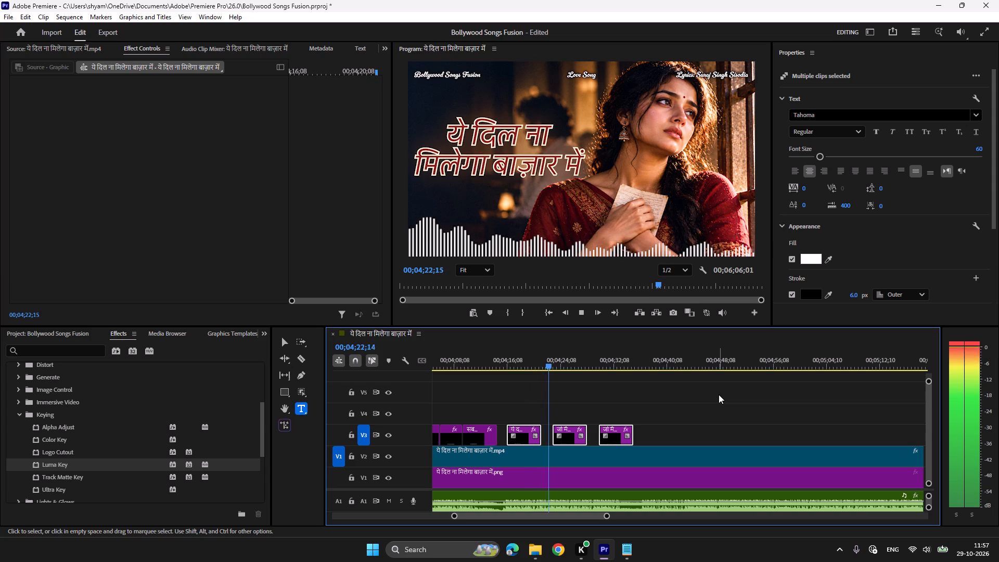
{"action": "key", "text": "space"}
{"action": "left_click", "coordinate": [544, 356]}
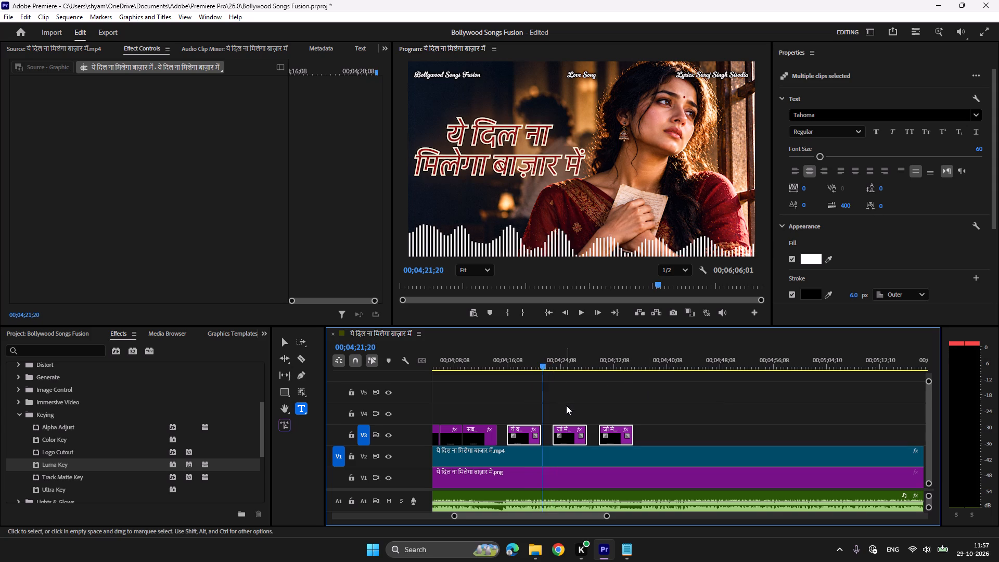
{"action": "key", "text": "space"}
{"action": "left_click", "coordinate": [529, 435], "text": "shift"}
{"action": "key", "text": "space"}
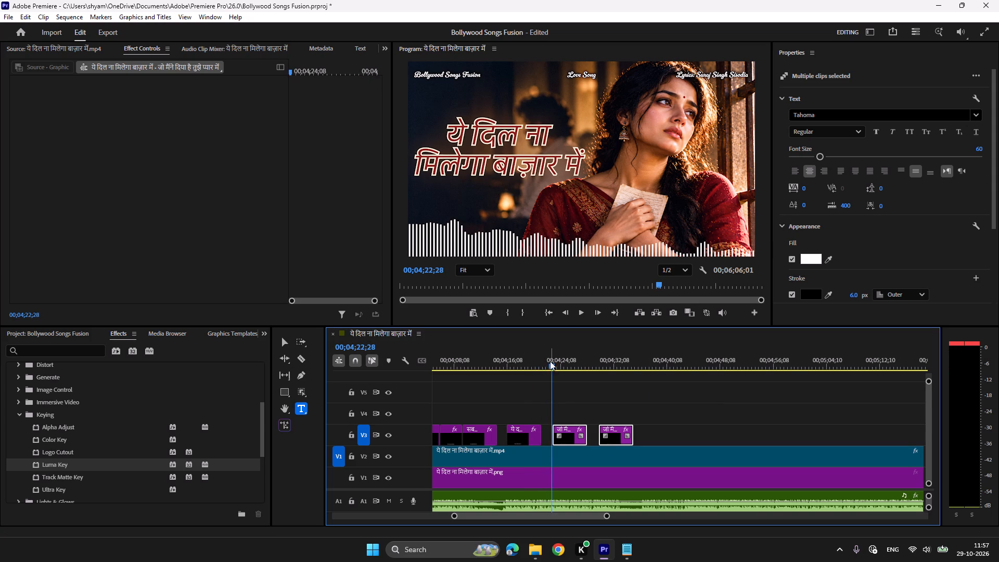
{"action": "left_click", "coordinate": [547, 360]}
{"action": "key", "text": "space"}
{"action": "key", "text": "space"}
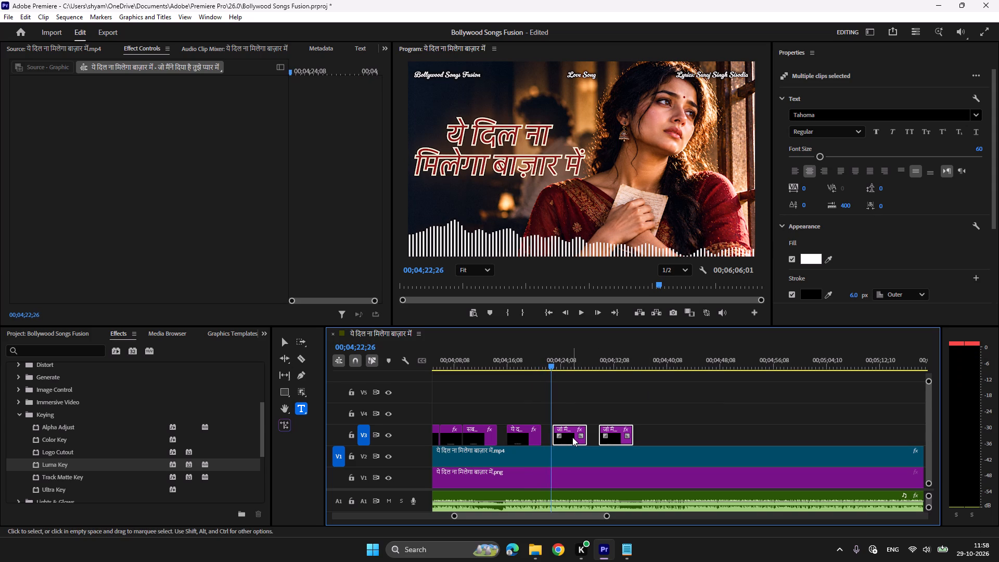
{"action": "left_click", "coordinate": [572, 437]}
Play back the shifted chorus clips and save the project.
{"action": "key", "text": "space"}
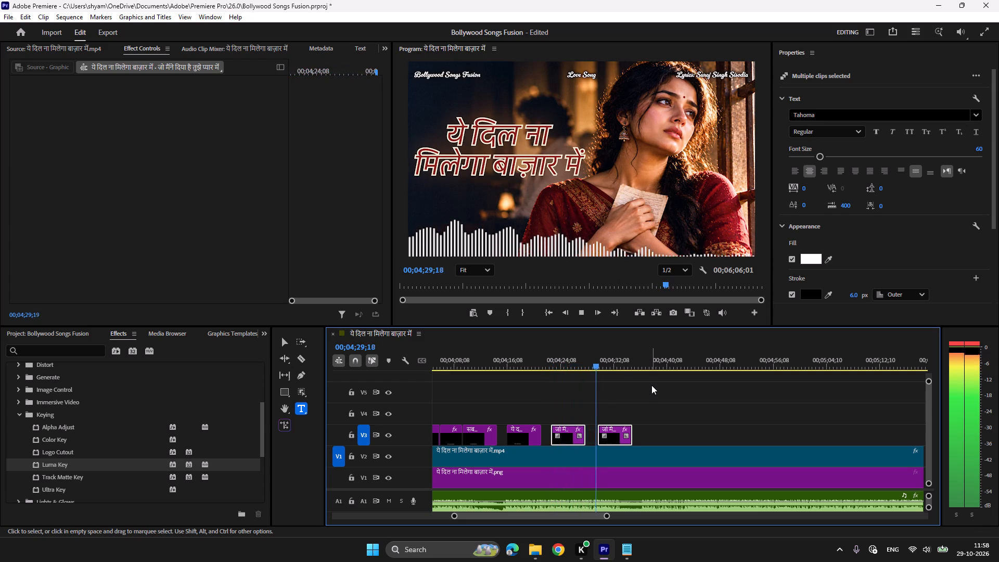
{"action": "key", "text": "ctrl+s"}
{"action": "key", "text": "space"}
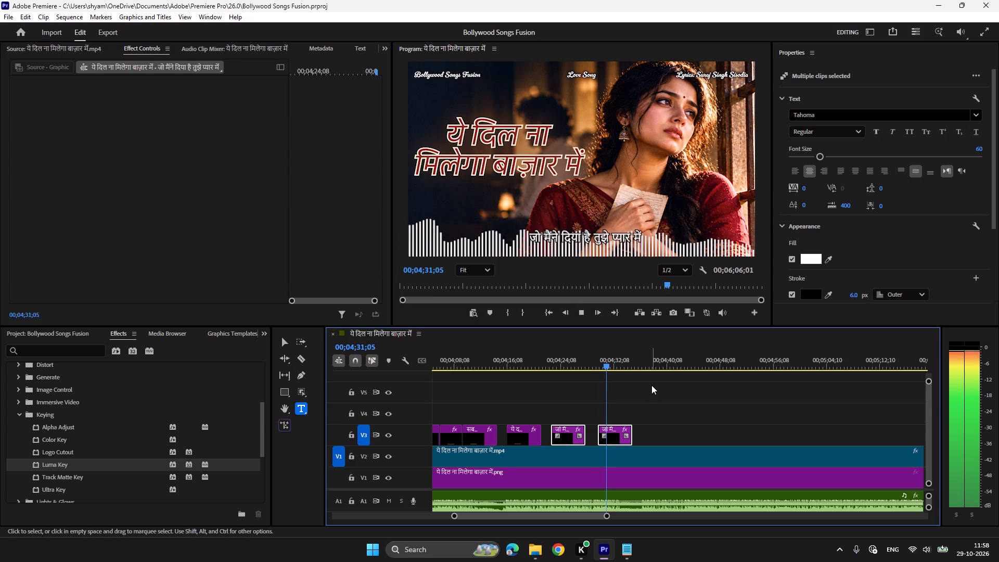
Copy the last जो मैंने दिया है तुझे प्यार में clip and play on to locate where the next verse begins.
{"action": "left_click", "coordinate": [651, 385]}
{"action": "left_click", "coordinate": [617, 445]}
{"action": "key", "text": "ctrl+c"}
{"action": "scroll", "coordinate": [686, 430], "scroll_direction": "down", "scroll_amount": 2}
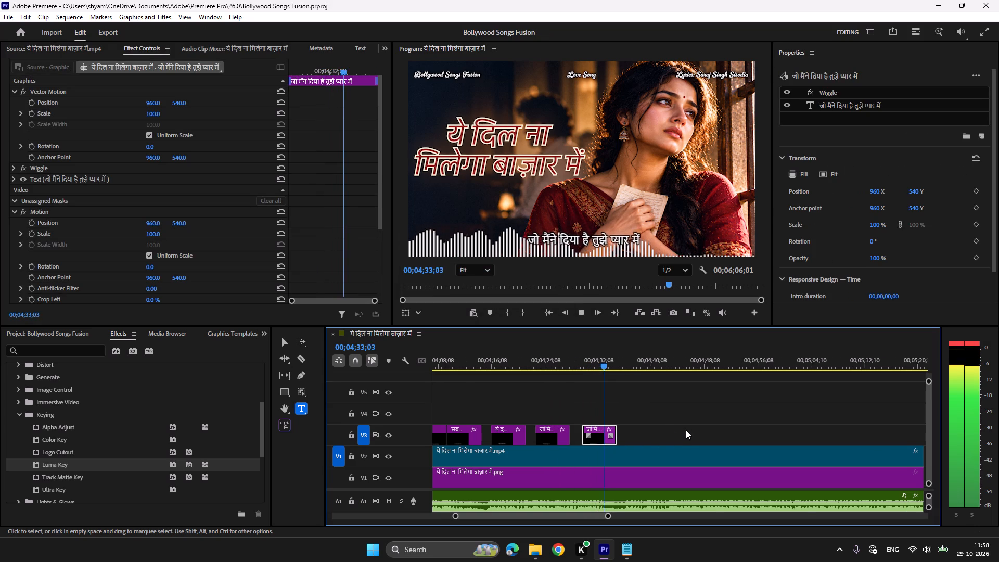
{"action": "scroll", "coordinate": [686, 430], "scroll_direction": "down", "scroll_amount": 1}
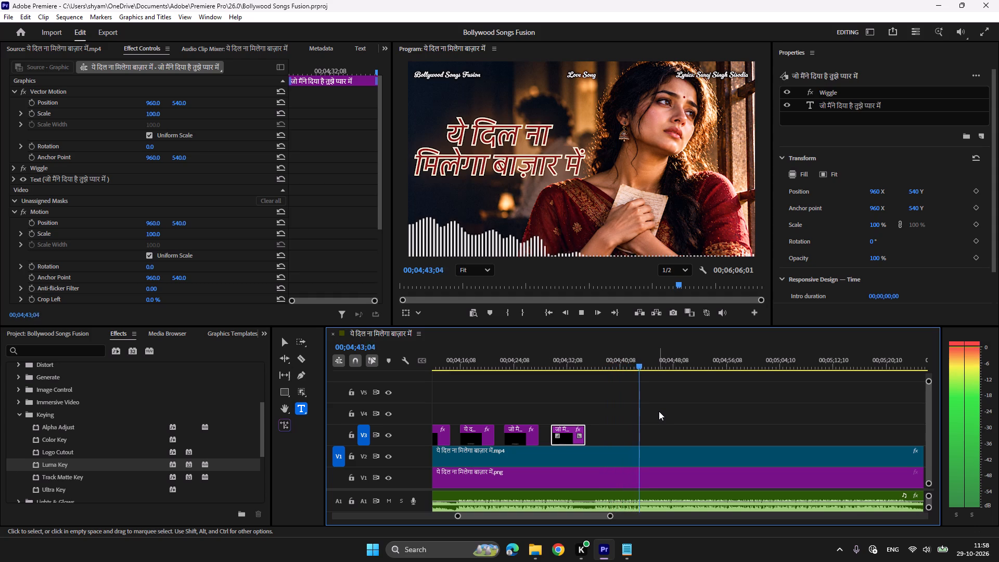
{"action": "key", "text": "space"}
{"action": "left_click", "coordinate": [639, 362]}
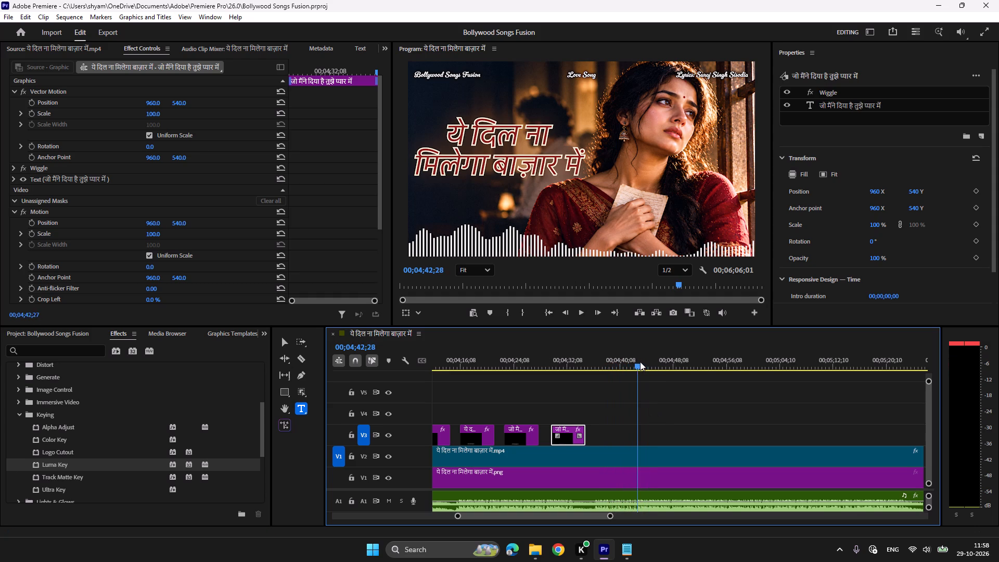
{"action": "key", "text": "space"}
{"action": "key", "text": "space"}
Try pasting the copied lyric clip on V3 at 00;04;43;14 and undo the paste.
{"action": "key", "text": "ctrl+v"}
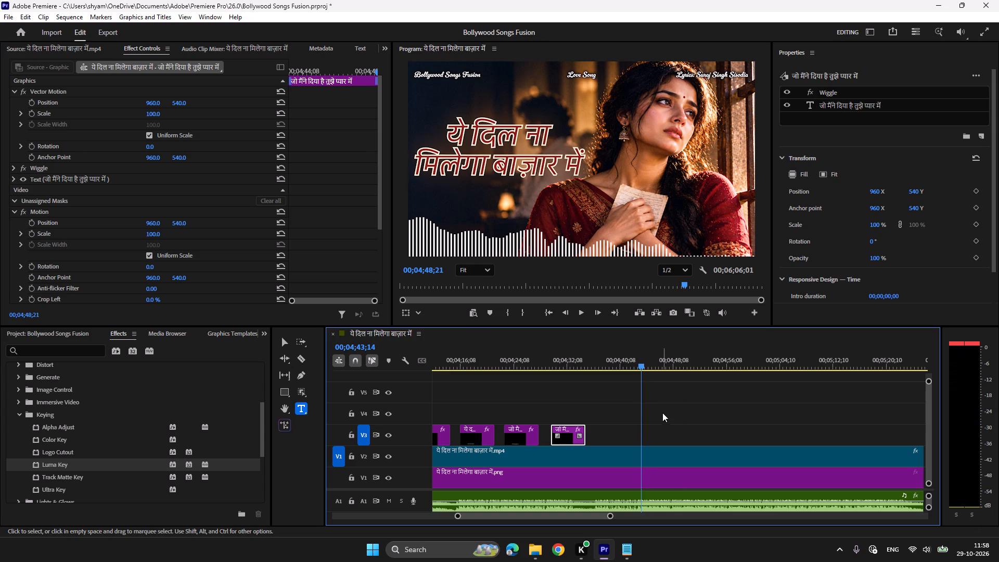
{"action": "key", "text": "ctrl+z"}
Check the Notepad lyrics for the verse lines that follow the chorus and return to Premiere.
{"action": "left_click", "coordinate": [627, 547]}
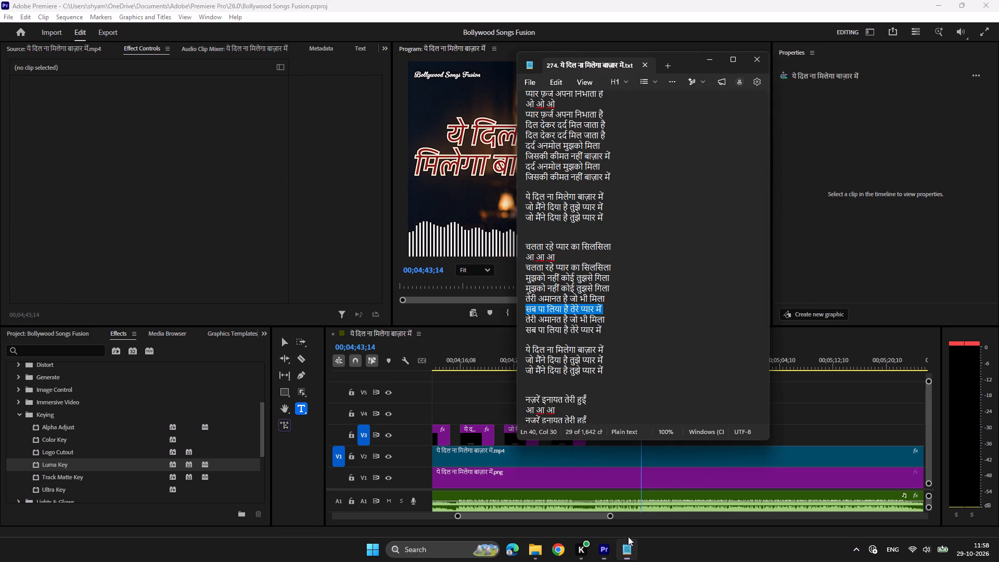
{"action": "scroll", "coordinate": [650, 351], "scroll_direction": "down", "scroll_amount": 5}
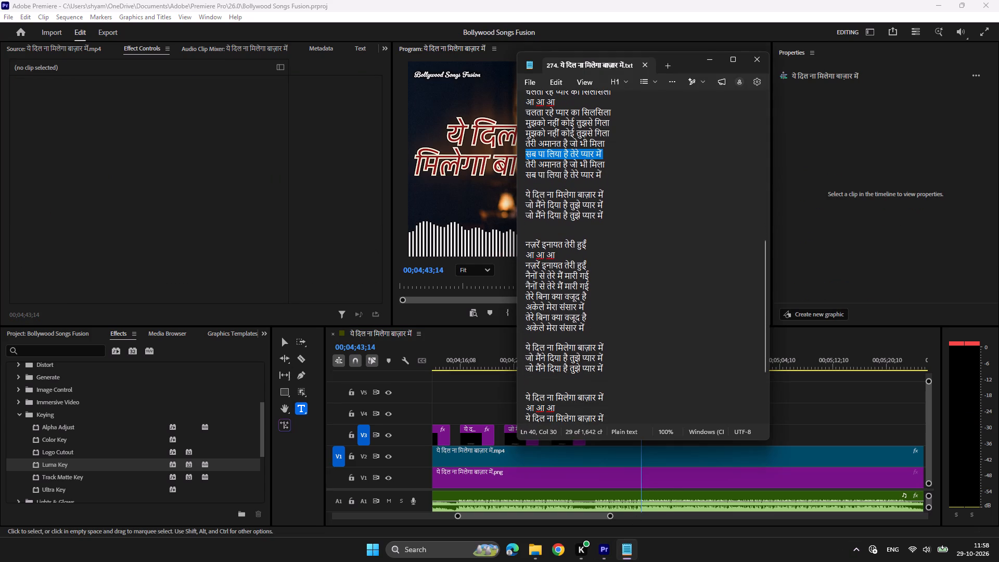
{"action": "left_click", "coordinate": [601, 553]}
Copy the ये दिल ना मिलेगा बाज़ार में clip, paste it on V3 at 00;04;43;14, and play it back.
{"action": "left_click", "coordinate": [483, 435]}
{"action": "key", "text": "ctrl+c"}
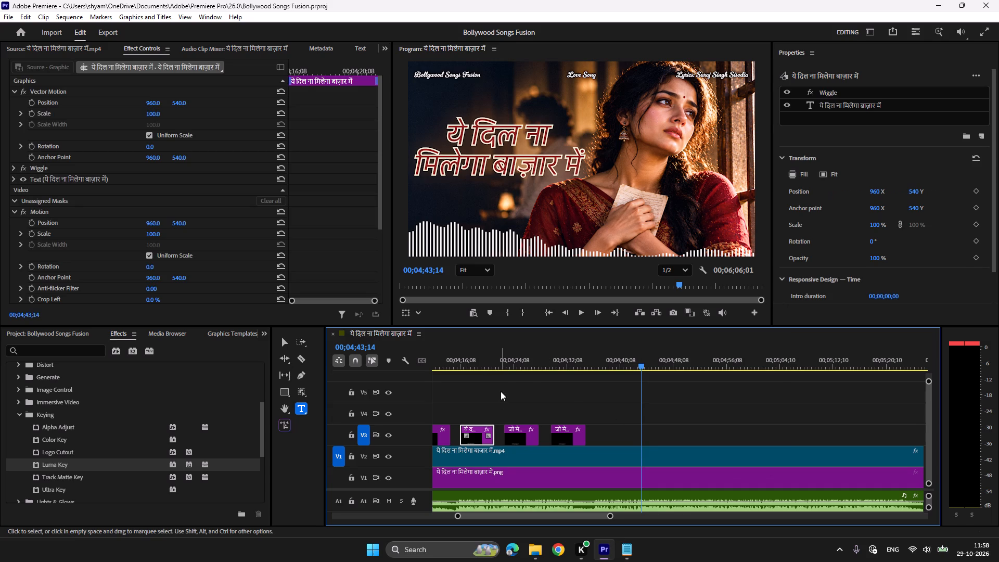
{"action": "key", "text": "ctrl+v"}
{"action": "left_click", "coordinate": [640, 359]}
{"action": "key", "text": "space"}
{"action": "scroll", "coordinate": [639, 359], "scroll_direction": "down", "scroll_amount": 5}
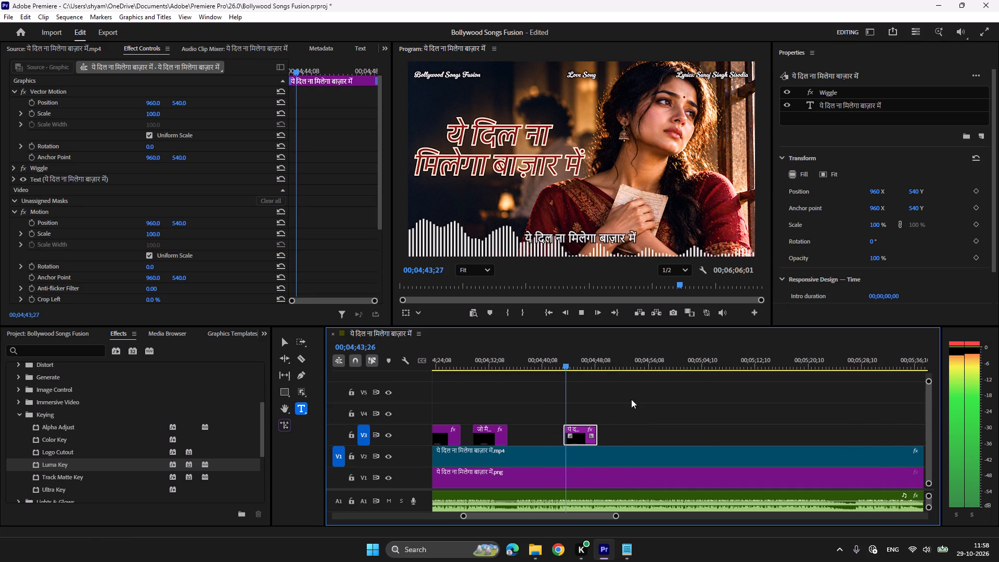
{"action": "scroll", "coordinate": [632, 407], "scroll_direction": "up", "scroll_amount": 4}
Paste another ये दिल ना मिलेगा बाज़ार में clip on V3 at 00;04;50;07 and play on from there.
{"action": "left_click", "coordinate": [508, 442]}
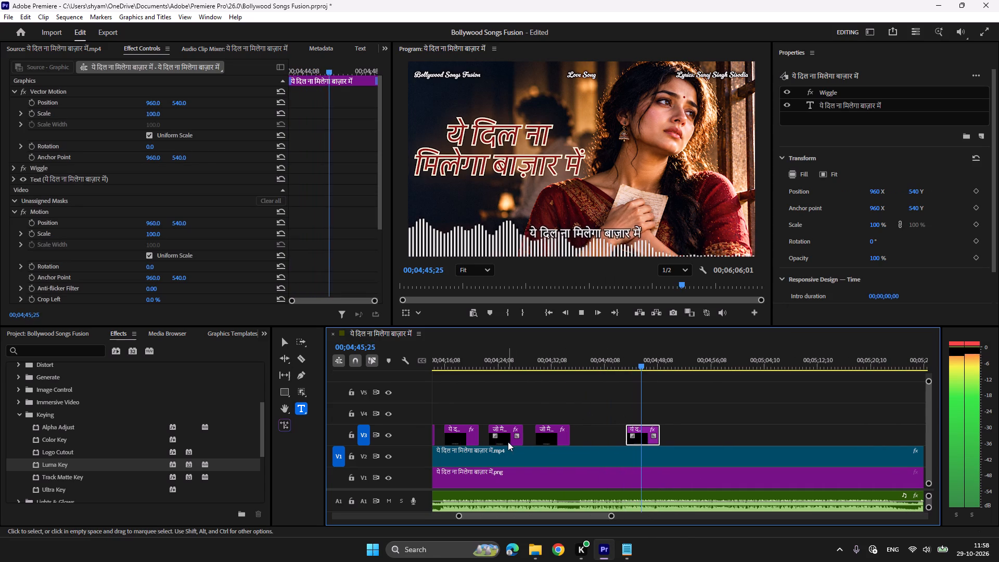
{"action": "key", "text": "ctrl+c"}
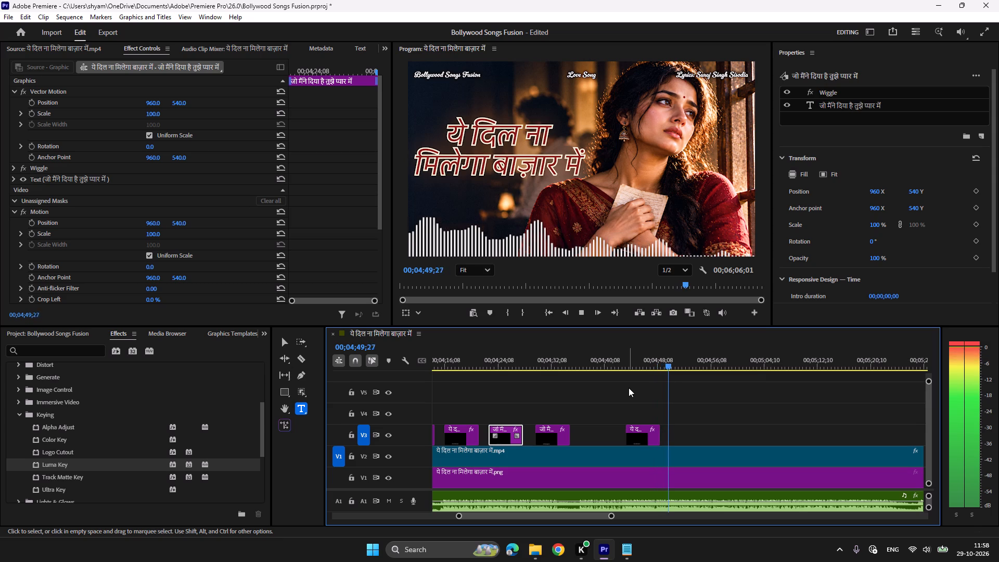
{"action": "key", "text": "space"}
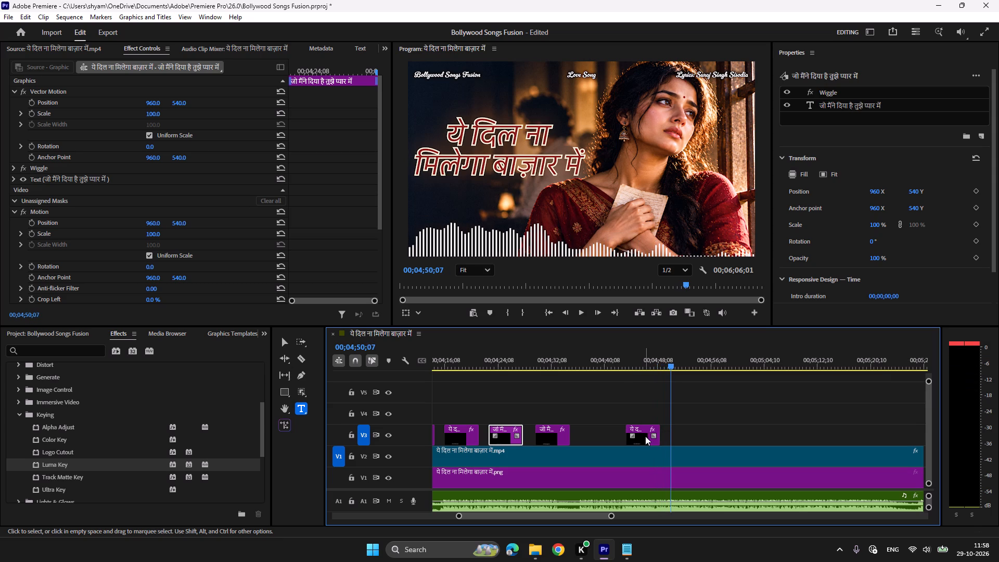
{"action": "left_click", "coordinate": [645, 436]}
{"action": "key", "text": "ctrl+c"}
{"action": "key", "text": "ctrl+v"}
{"action": "left_click", "coordinate": [671, 364]}
{"action": "key", "text": "space"}
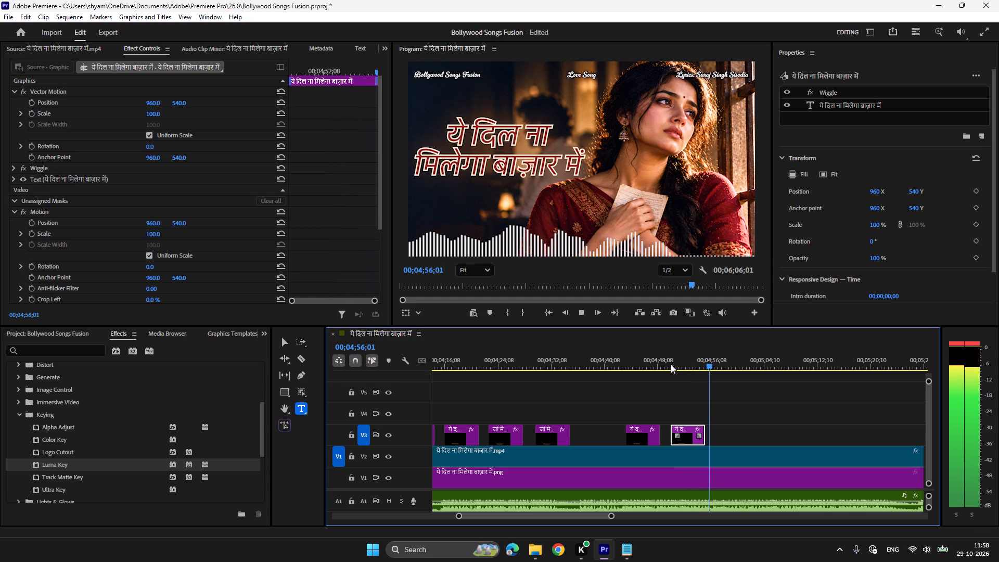
Paste a copy of the जो मैंने दिया है तुझे प्यार में clip on V3 at 00;04;57;04 and play it back.
{"action": "key", "text": "space"}
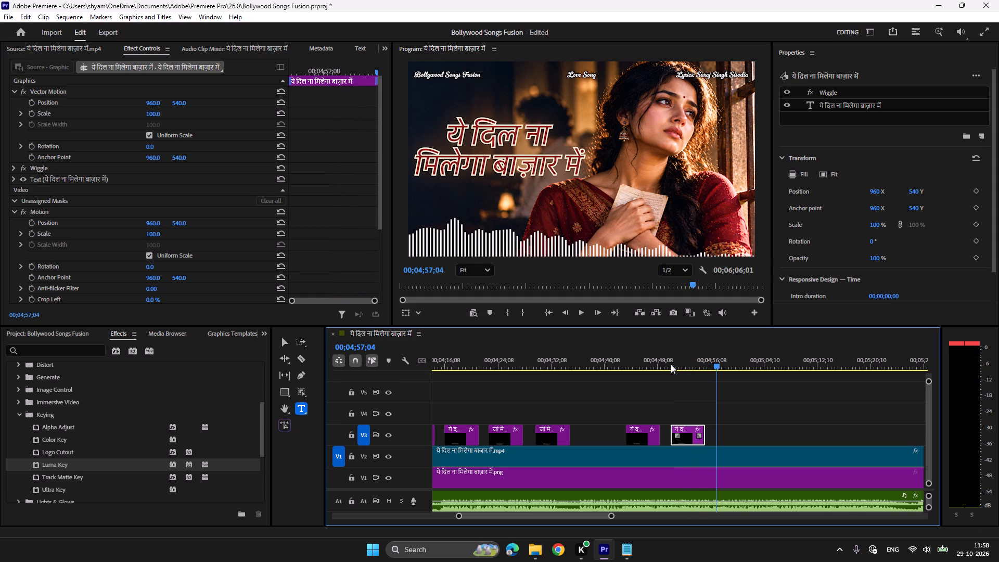
{"action": "left_click", "coordinate": [558, 440]}
{"action": "key", "text": "ctrl+c"}
{"action": "key", "text": "ctrl+v"}
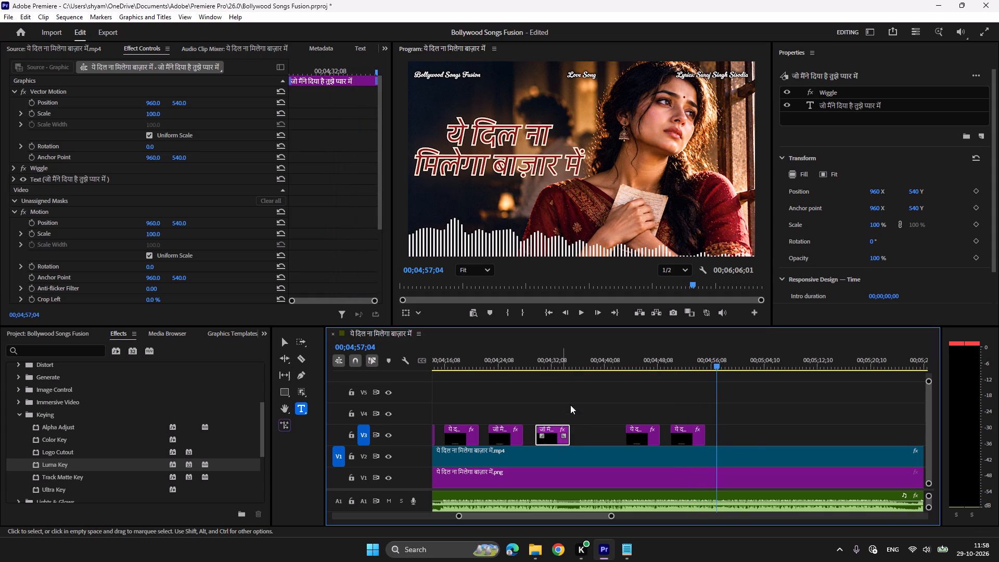
{"action": "left_click", "coordinate": [711, 361]}
{"action": "key", "text": "space"}
{"action": "scroll", "coordinate": [712, 368], "scroll_direction": "down", "scroll_amount": 5}
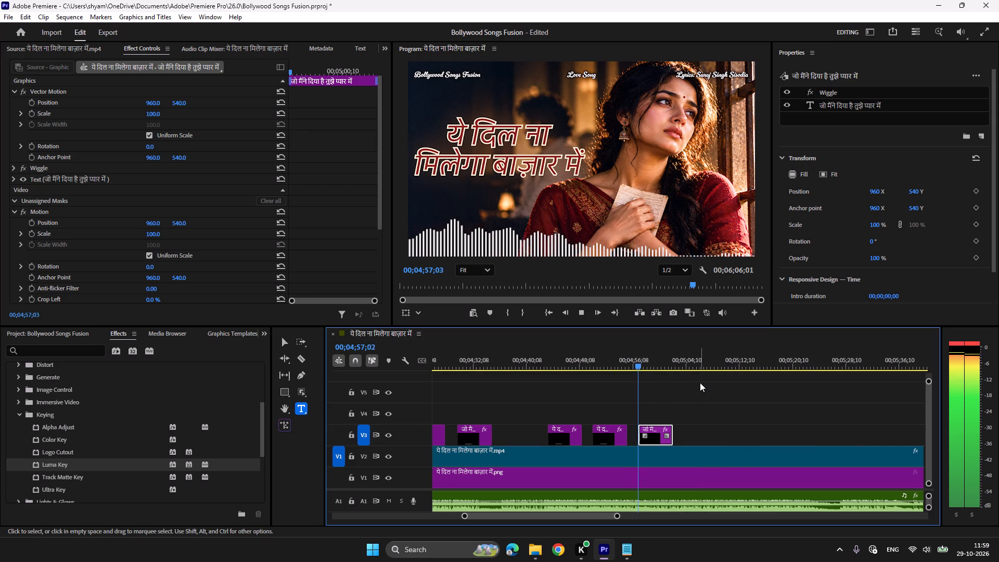
{"action": "scroll", "coordinate": [700, 382], "scroll_direction": "down", "scroll_amount": 3}
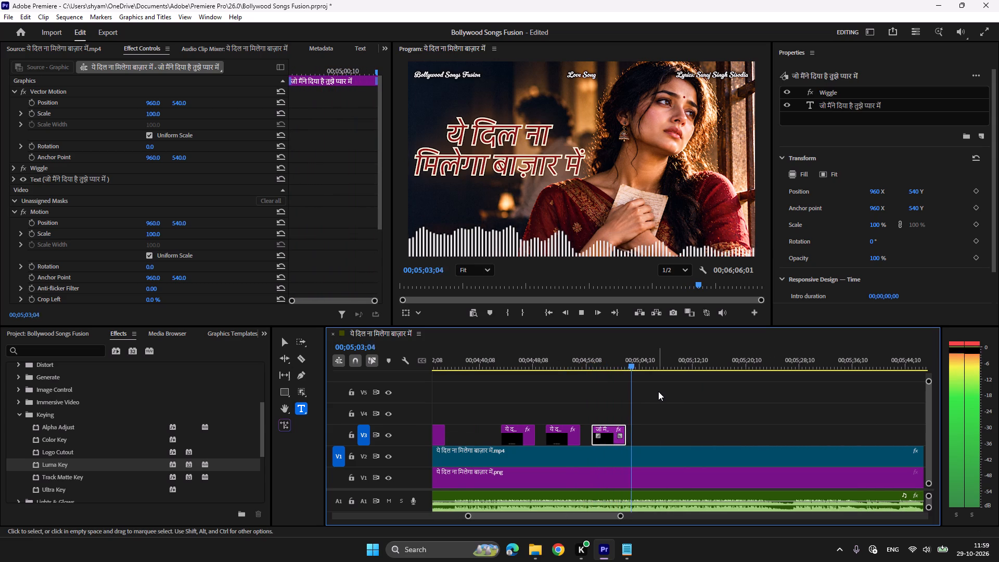
Find where the line repeats, paste a second जो मैंने दिया है तुझे प्यार में clip on V3 at 00;05;03;21, and play it back.
{"action": "key", "text": "space"}
{"action": "left_click", "coordinate": [631, 361]}
{"action": "key", "text": "space"}
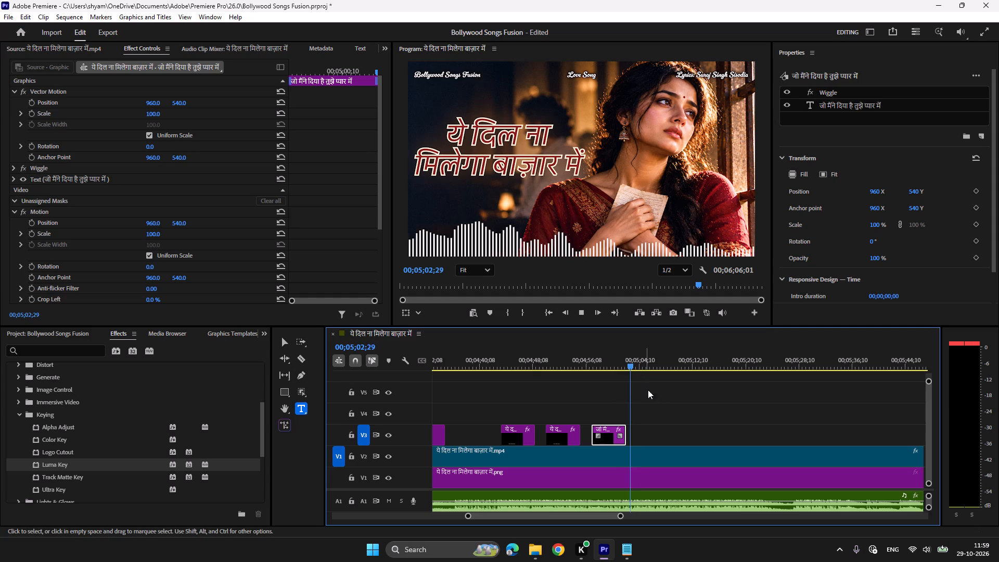
{"action": "key", "text": "space"}
{"action": "key", "text": "space"}
{"action": "key", "text": "space"}
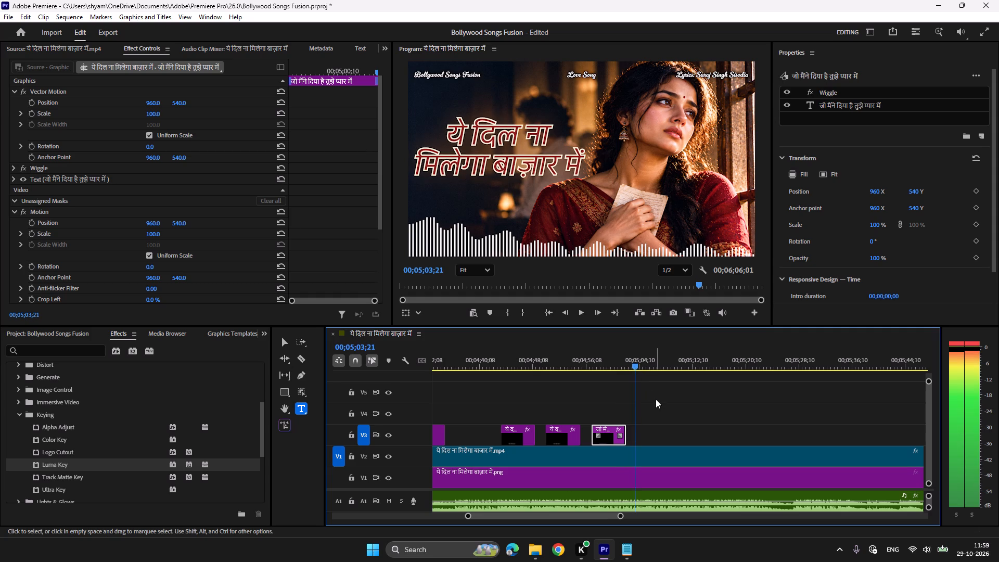
{"action": "key", "text": "ctrl+c"}
{"action": "key", "text": "ctrl+v"}
{"action": "left_click", "coordinate": [632, 363]}
{"action": "key", "text": "space"}
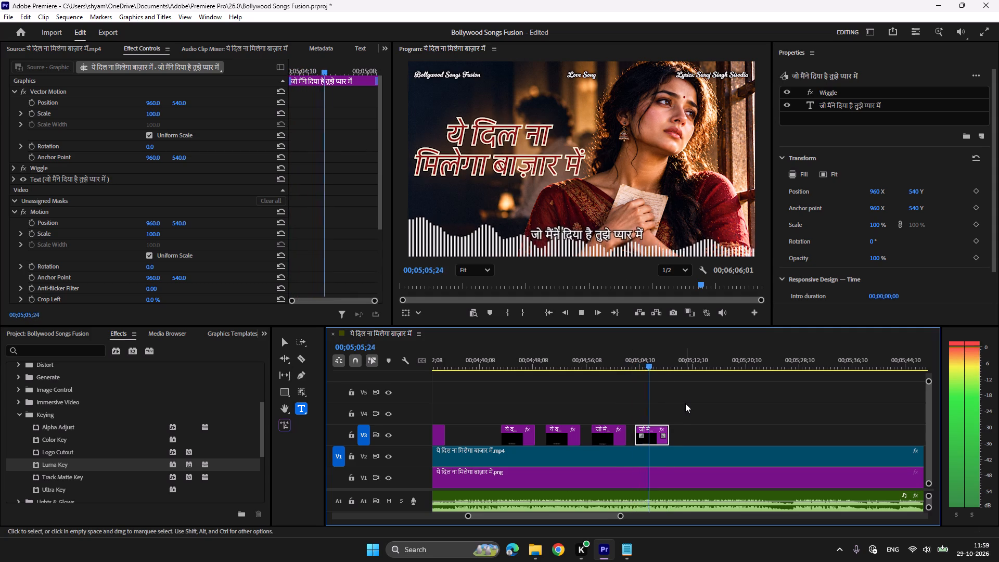
{"action": "scroll", "coordinate": [685, 403], "scroll_direction": "up", "scroll_amount": 3}
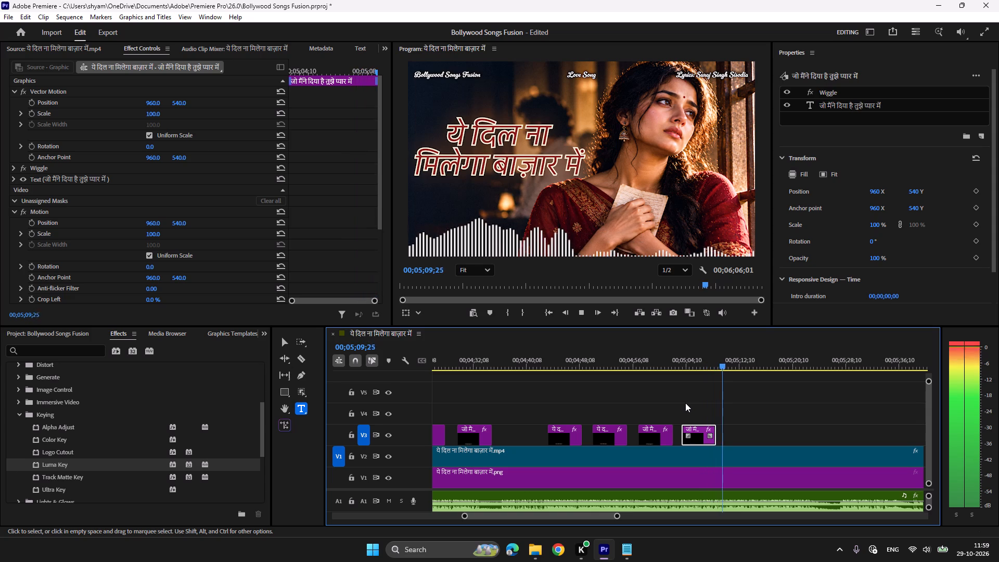
{"action": "scroll", "coordinate": [685, 403], "scroll_direction": "down", "scroll_amount": 4}
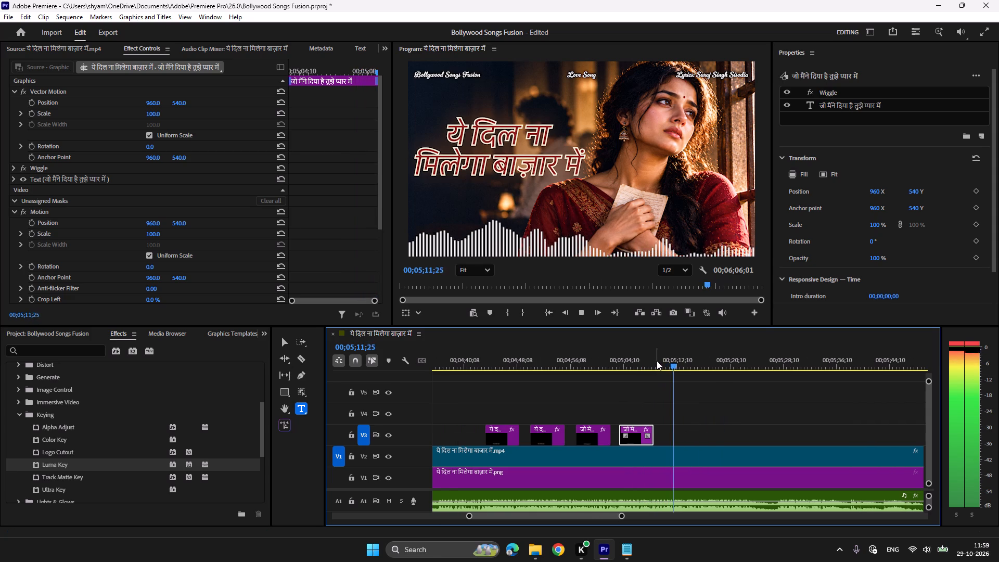
Replay the end of the repeated line and park the playhead at 00;05;10;19, where the next lyric line begins.
{"action": "left_click", "coordinate": [657, 361]}
{"action": "key", "text": "space"}
{"action": "key", "text": "space"}
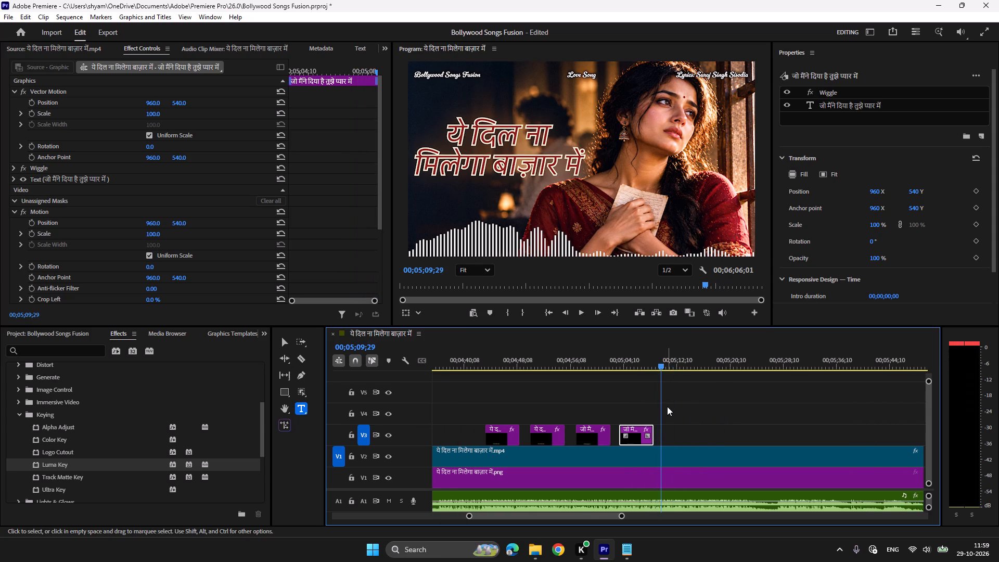
{"action": "key", "text": "space"}
{"action": "key", "text": "space"}
{"action": "key", "text": "space"}
{"action": "key", "text": "space"}
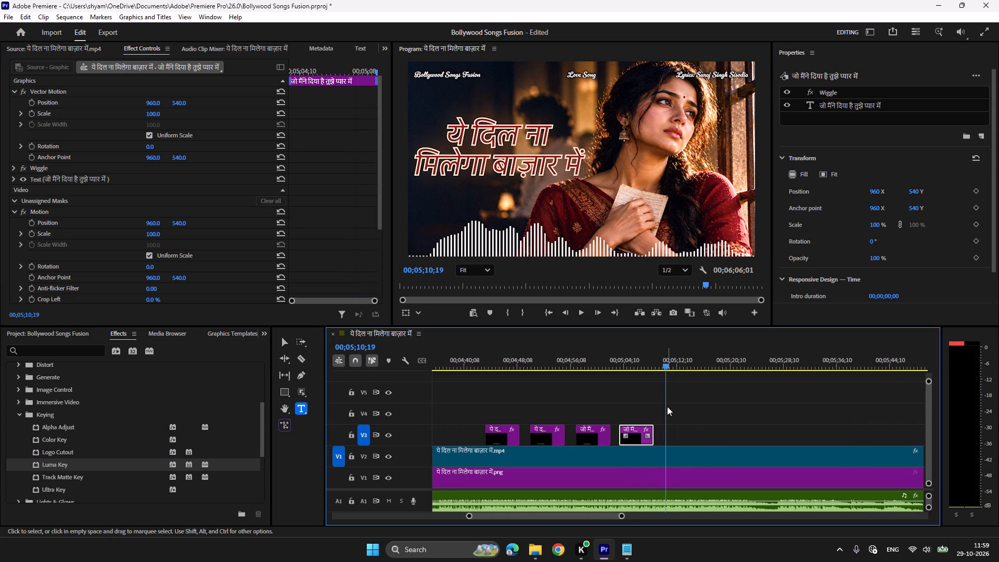
Copy the seven earlier V3 clips from बदले में कुछ मैंने चाहा नहीं through the following chorus, paste them at 00;05;10;19, and play their start.
{"action": "left_click", "coordinate": [639, 549]}
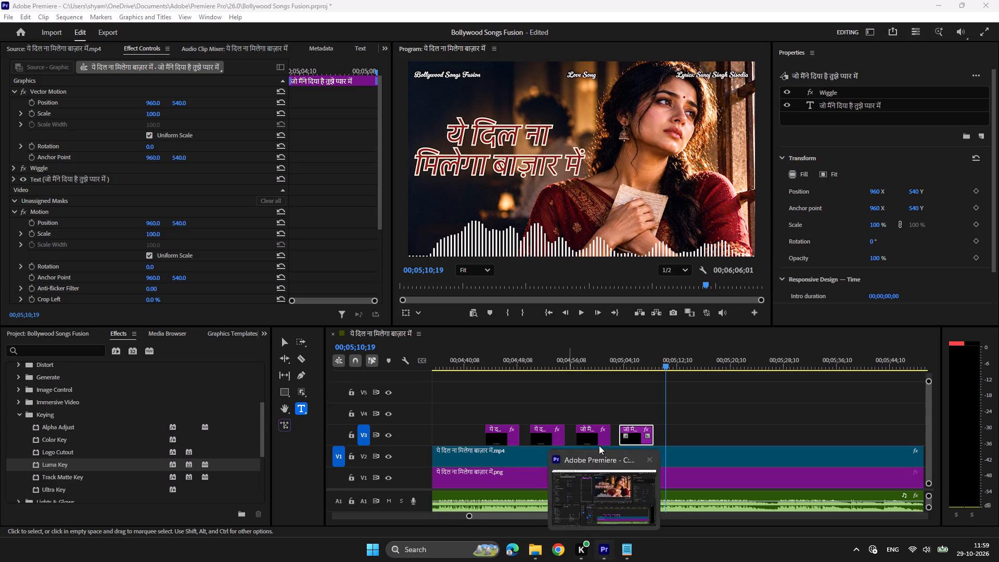
{"action": "scroll", "coordinate": [585, 413], "scroll_direction": "up", "scroll_amount": 12}
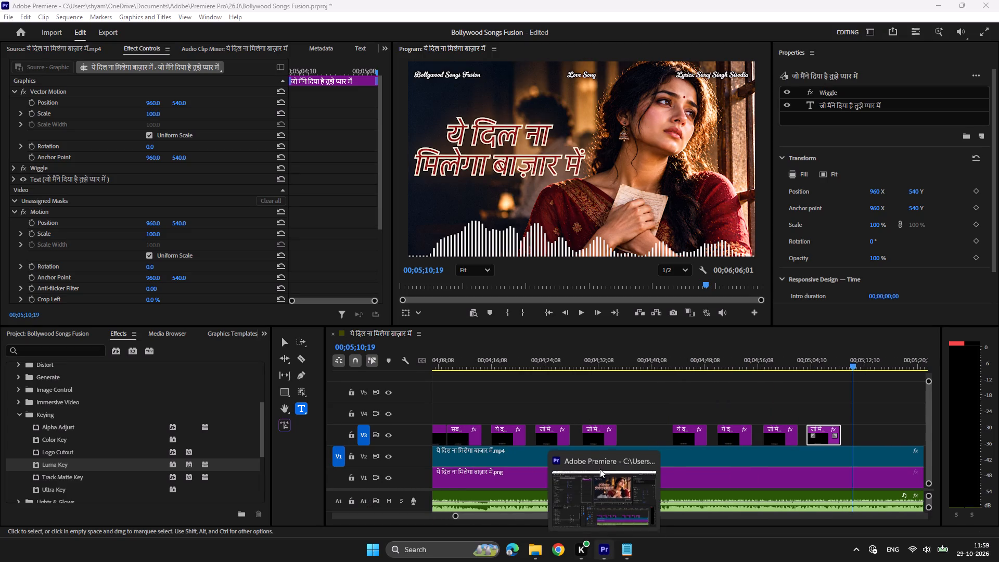
{"action": "scroll", "coordinate": [592, 427], "scroll_direction": "up", "scroll_amount": 20}
{"action": "scroll", "coordinate": [592, 427], "scroll_direction": "up", "scroll_amount": 17}
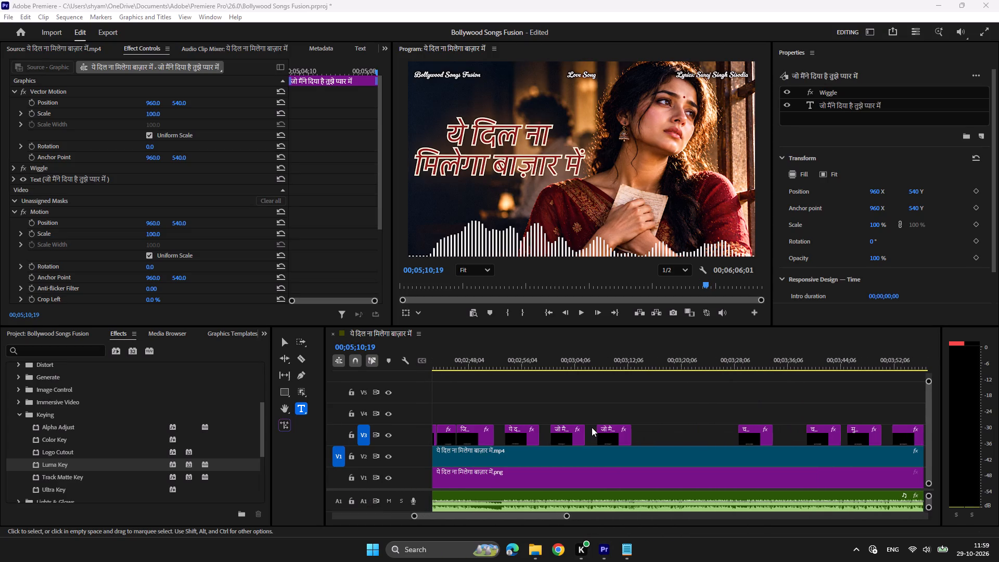
{"action": "scroll", "coordinate": [592, 427], "scroll_direction": "up", "scroll_amount": 20}
{"action": "scroll", "coordinate": [592, 427], "scroll_direction": "up", "scroll_amount": 12}
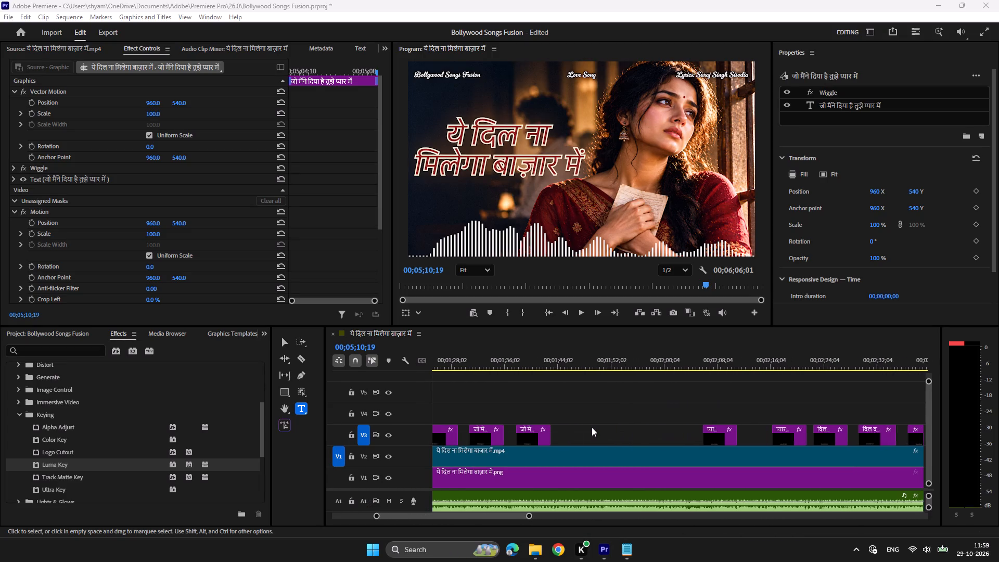
{"action": "scroll", "coordinate": [592, 427], "scroll_direction": "up", "scroll_amount": 20}
{"action": "scroll", "coordinate": [592, 427], "scroll_direction": "up", "scroll_amount": 17}
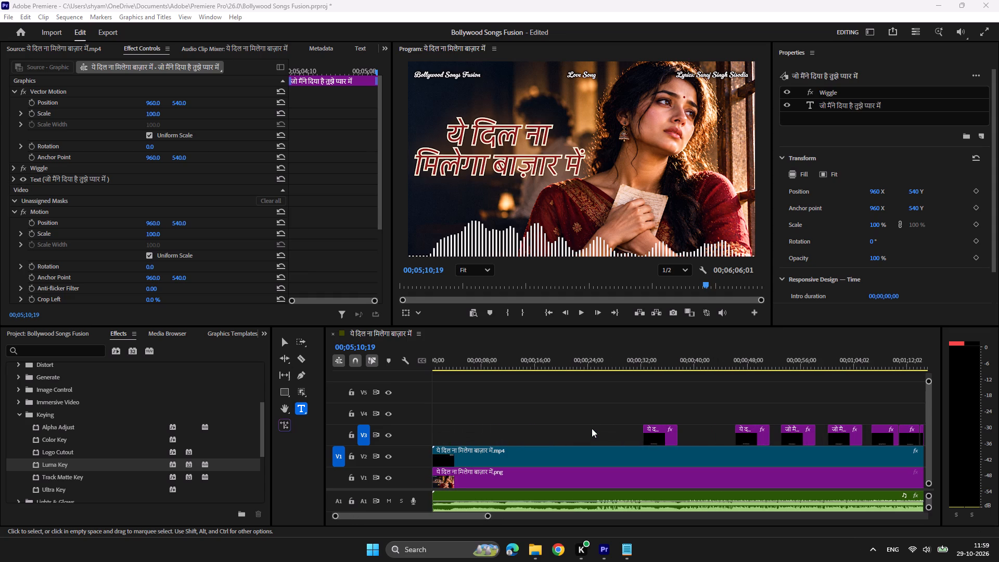
{"action": "scroll", "coordinate": [592, 429], "scroll_direction": "down", "scroll_amount": 17}
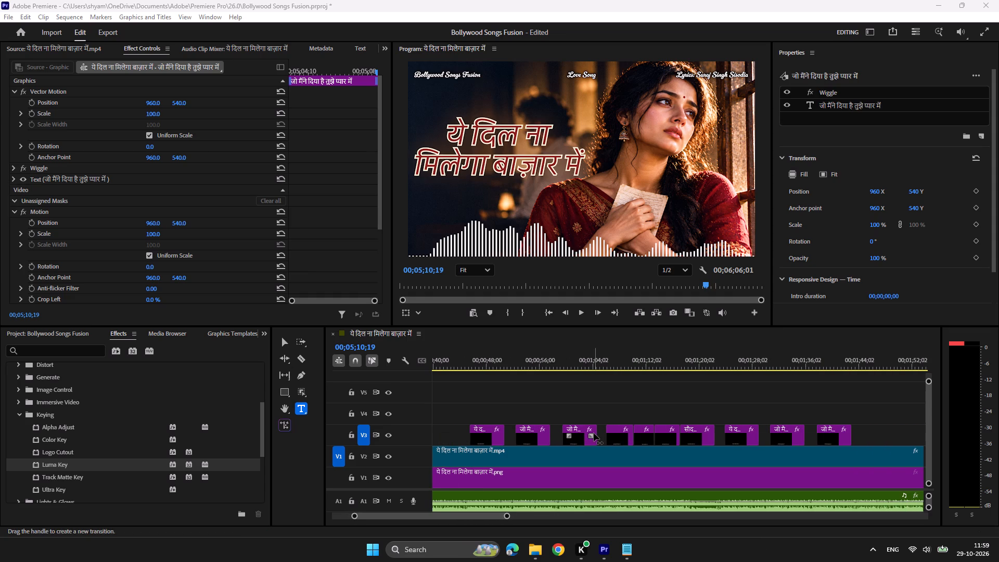
{"action": "left_click_drag", "start_coordinate": [618, 394], "coordinate": [648, 421]}
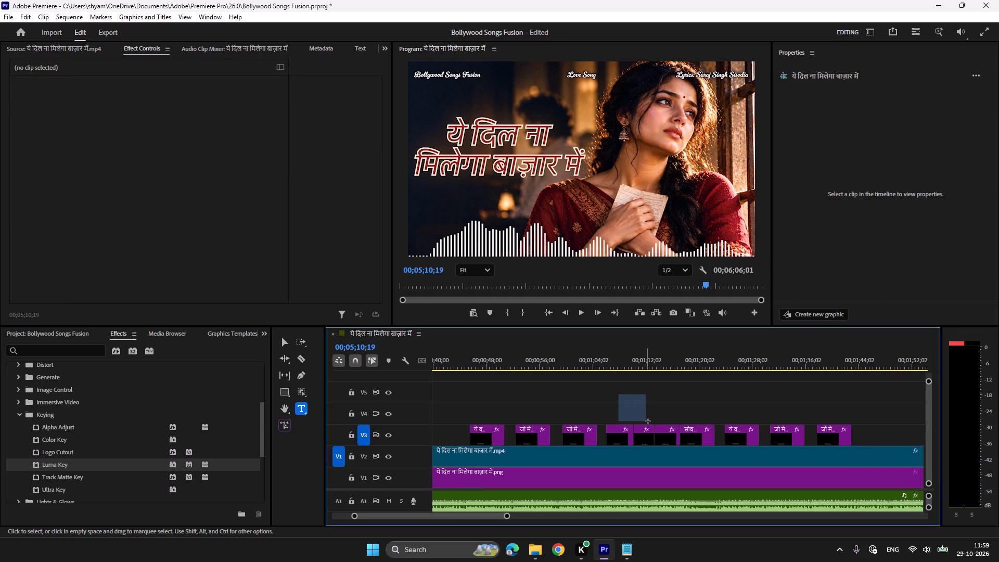
{"action": "left_click_drag", "start_coordinate": [648, 421], "coordinate": [829, 439]}
{"action": "key", "text": "ctrl+c"}
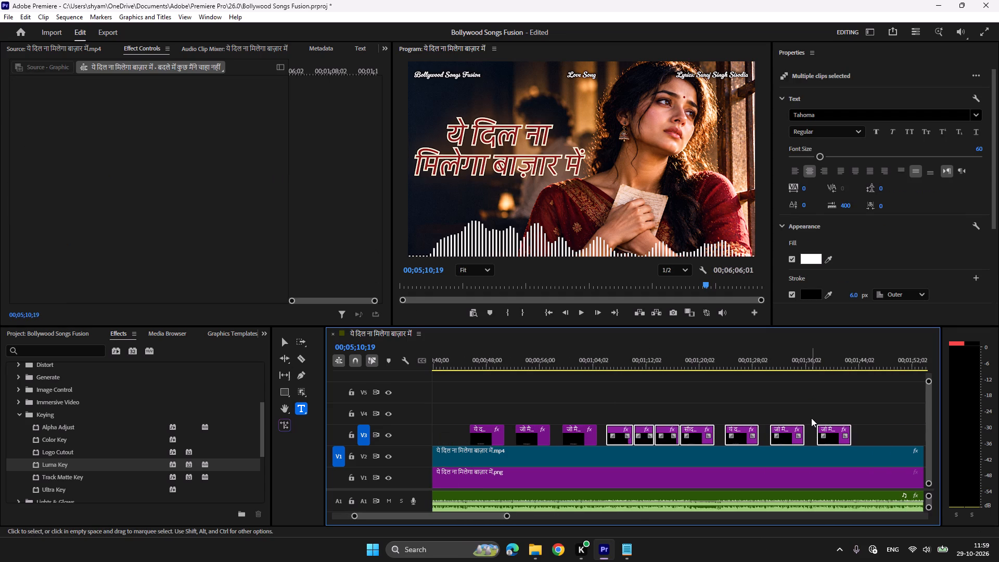
{"action": "key", "text": "ctrl+v"}
{"action": "scroll", "coordinate": [517, 426], "scroll_direction": "up", "scroll_amount": 5}
{"action": "left_click", "coordinate": [509, 354]}
{"action": "key", "text": "space"}
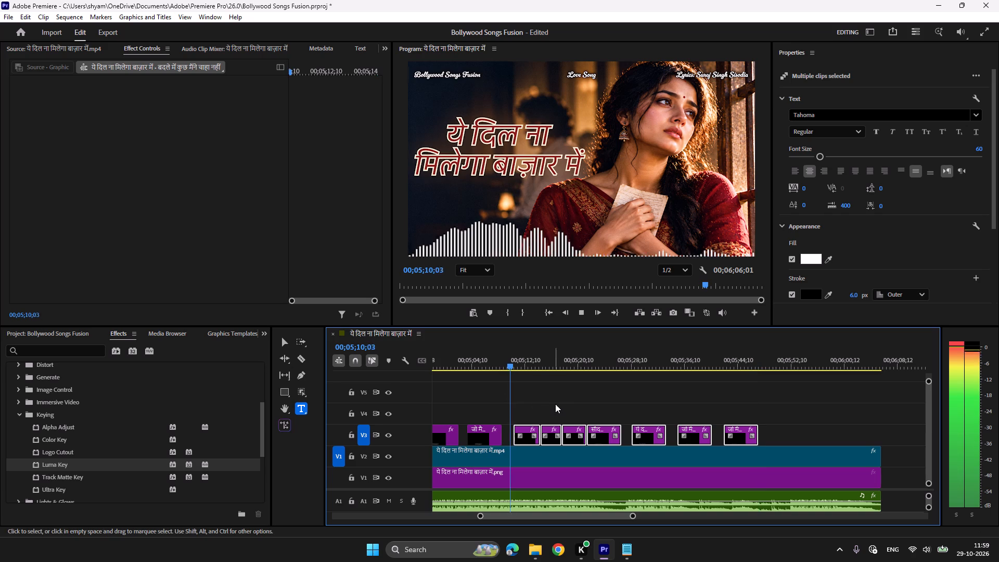
{"action": "key", "text": "space"}
Check the closing verse and chorus lines in the Notepad lyrics and return to Premiere.
{"action": "left_click", "coordinate": [626, 545]}
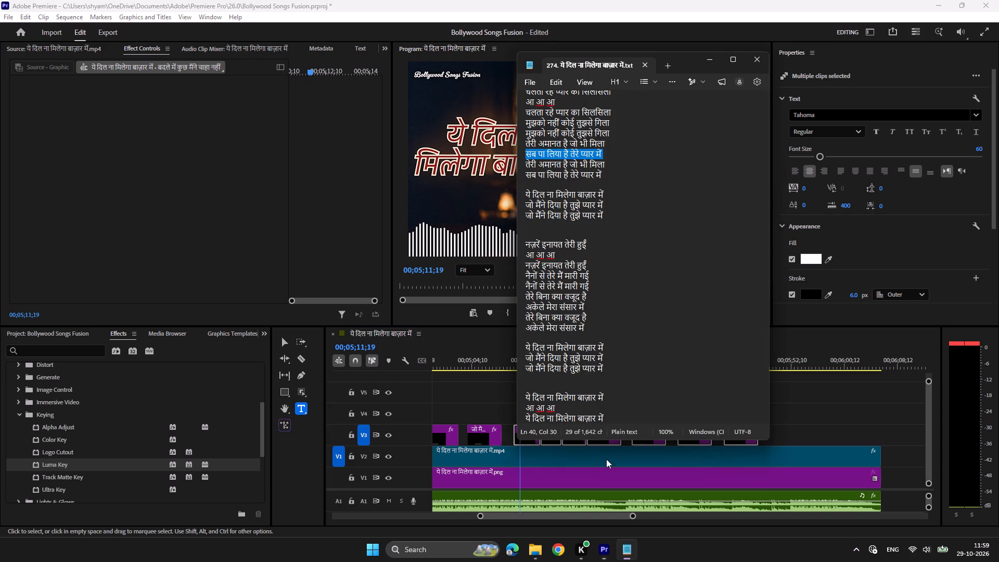
{"action": "scroll", "coordinate": [669, 268], "scroll_direction": "down", "scroll_amount": 8}
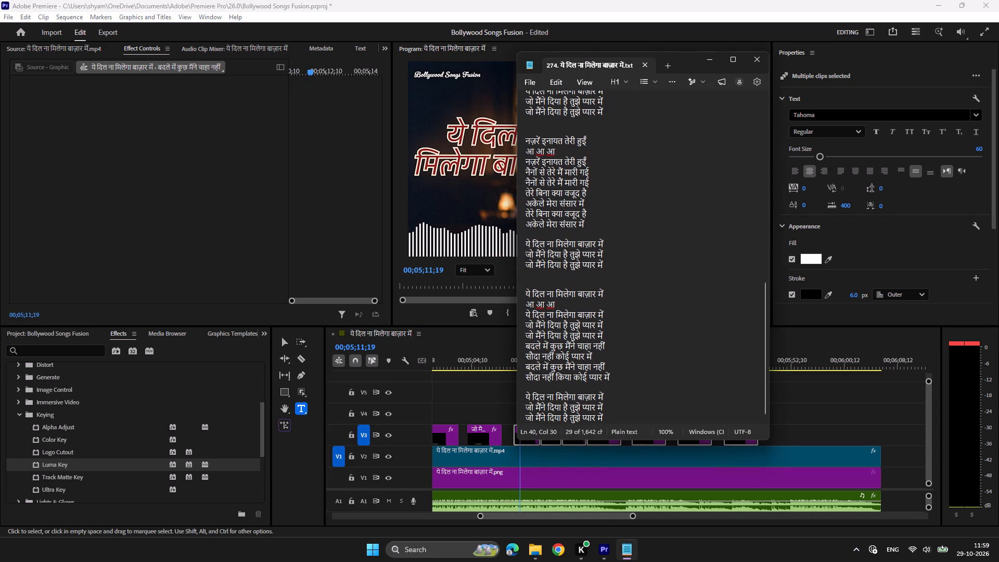
{"action": "scroll", "coordinate": [670, 271], "scroll_direction": "down", "scroll_amount": 2}
{"action": "scroll", "coordinate": [670, 272], "scroll_direction": "up", "scroll_amount": 6}
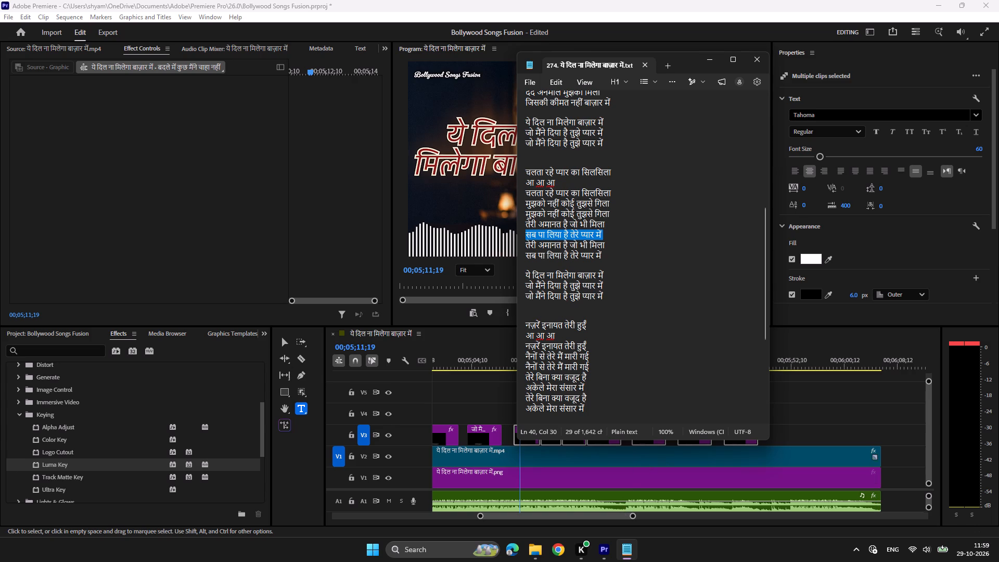
{"action": "scroll", "coordinate": [673, 388], "scroll_direction": "down", "scroll_amount": 1}
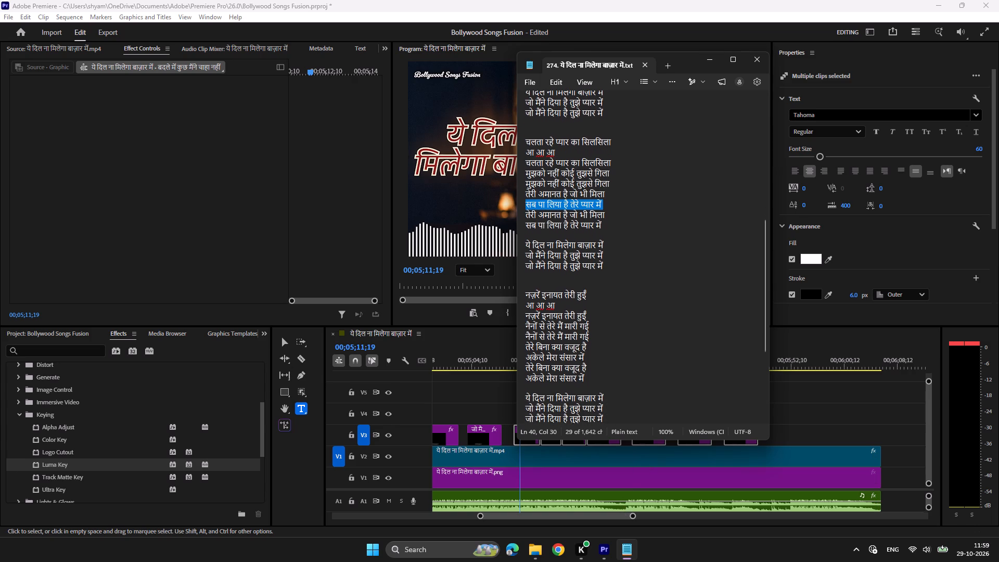
{"action": "left_click", "coordinate": [607, 547]}
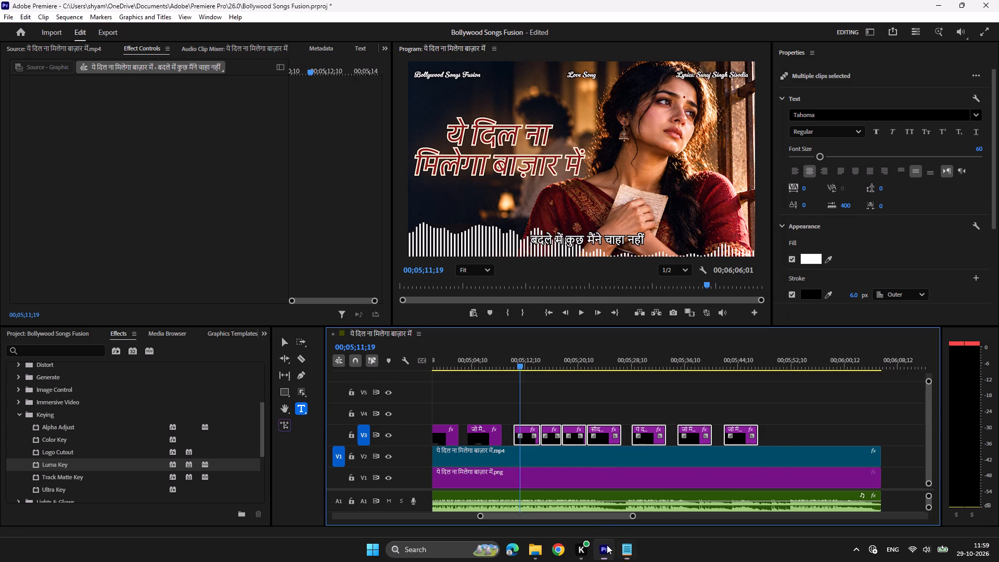
Replay the बदले में कुछ मैंने चाहा नहीं verse and shift the seven pasted clips slightly earlier, starting them at 00;05;10;17.
{"action": "key", "text": "space"}
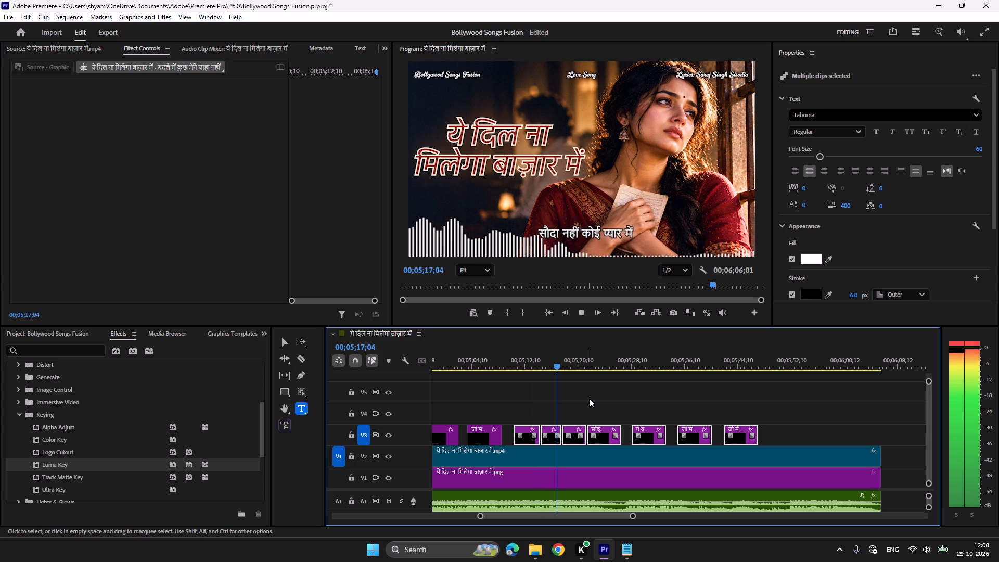
{"action": "key", "text": "space"}
{"action": "left_click", "coordinate": [509, 362]}
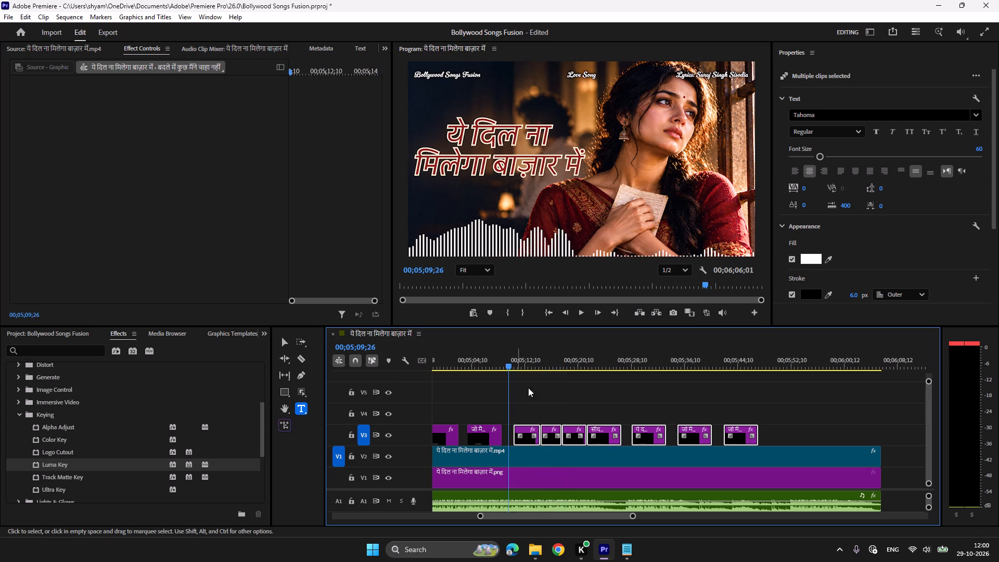
{"action": "key", "text": "space"}
{"action": "key", "text": "space"}
{"action": "key", "text": "space"}
{"action": "key", "text": "space"}
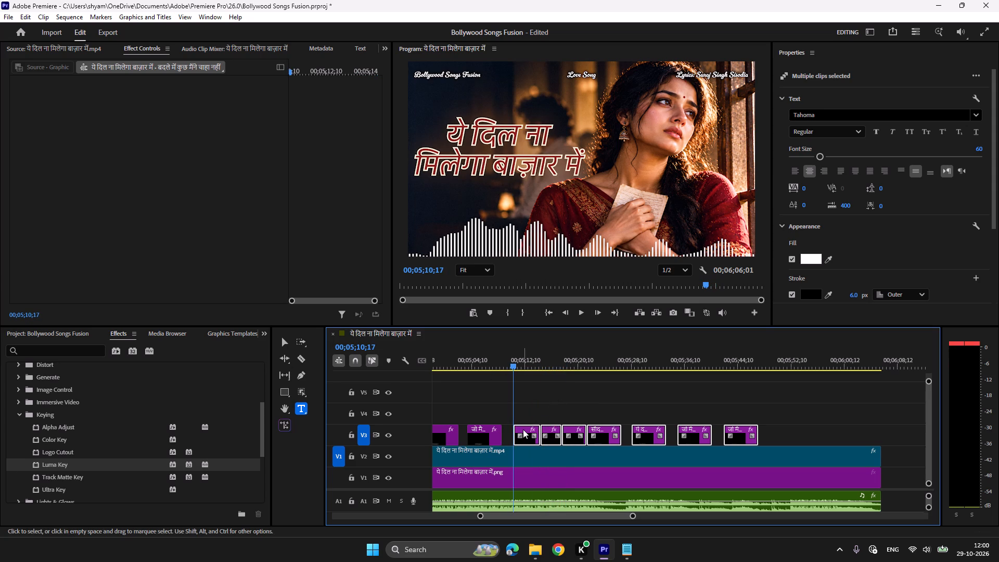
{"action": "left_click", "coordinate": [523, 429]}
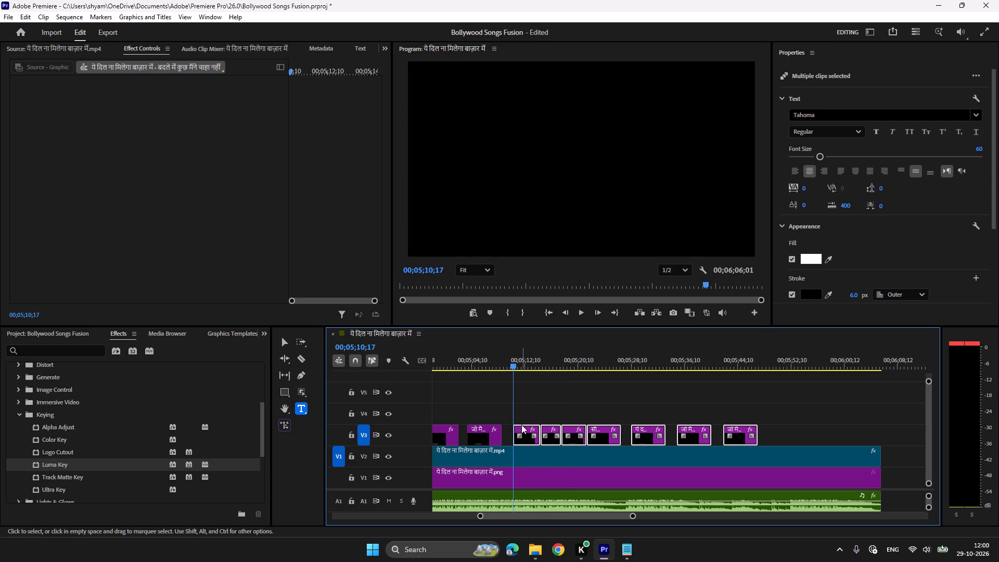
Play the pasted verse and shift the three pasted chorus clips after it slightly earlier, starting them at 00;05;27;26.
{"action": "key", "text": "space"}
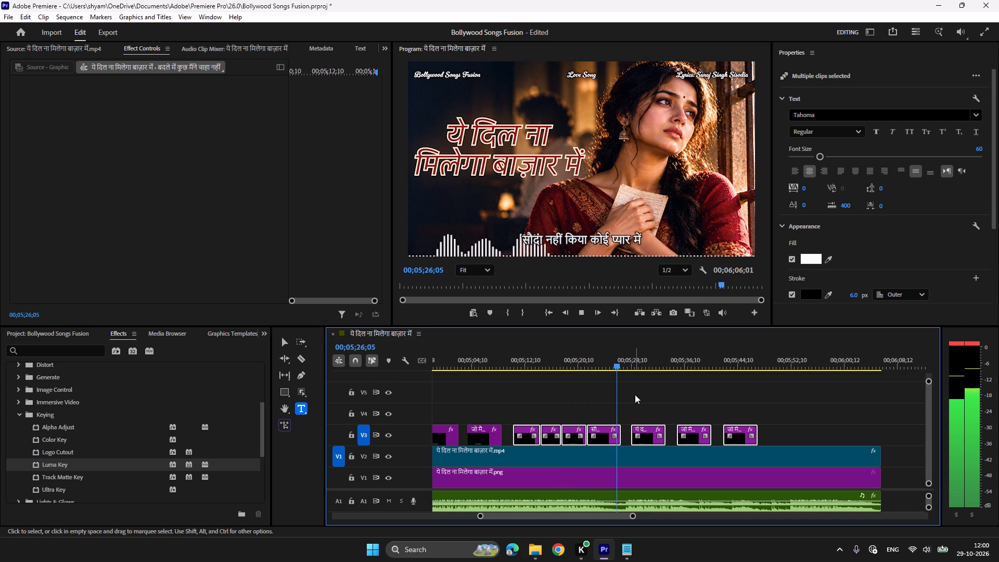
{"action": "key", "text": "space"}
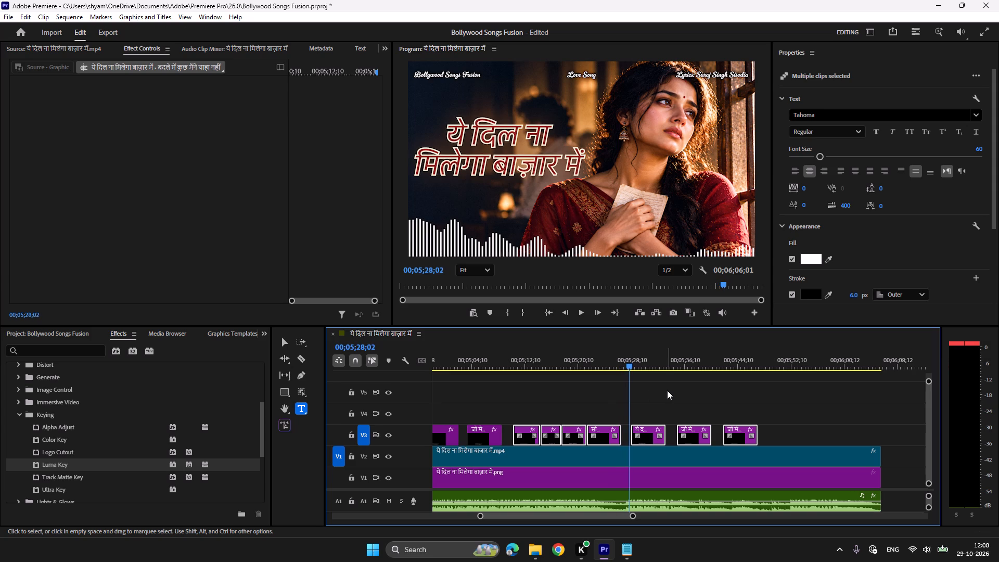
{"action": "left_click", "coordinate": [625, 363]}
{"action": "key", "text": "space"}
{"action": "key", "text": "space"}
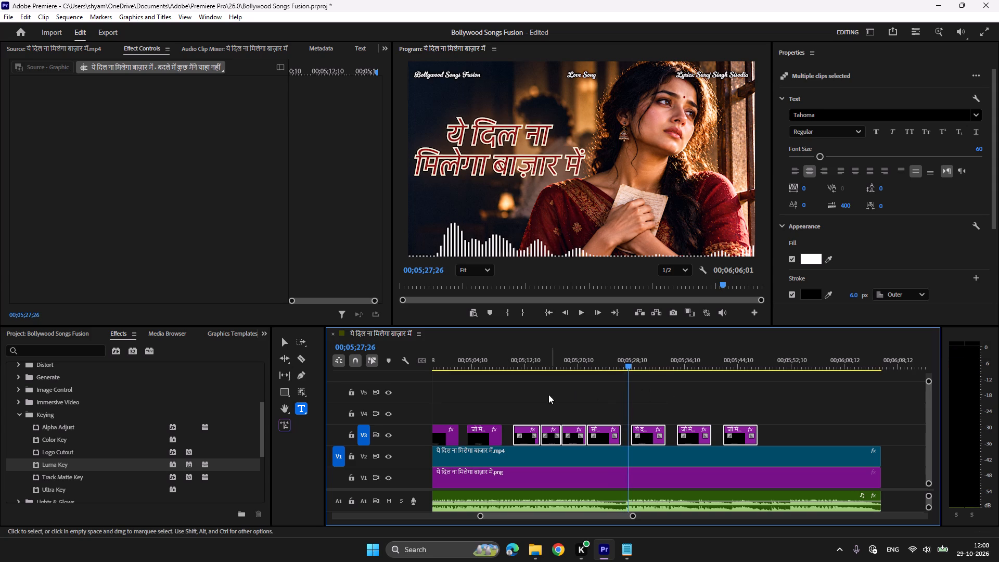
{"action": "left_click_drag", "start_coordinate": [635, 391], "coordinate": [739, 435]}
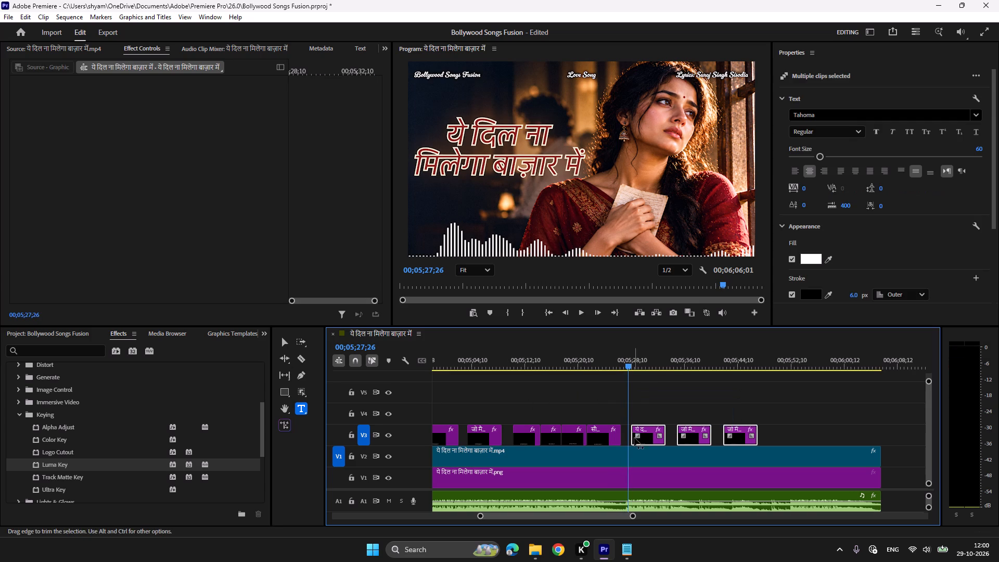
{"action": "left_click", "coordinate": [647, 433]}
{"action": "key", "text": "space"}
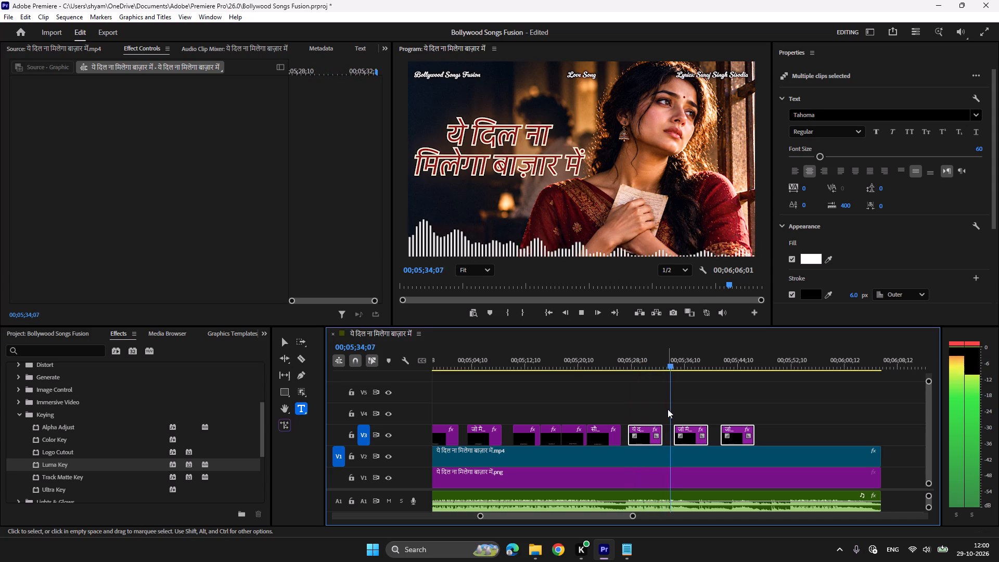
Move the last V3 clip out of the way and extend the preceding जो मैंने दिया है तुझे प्यार में clip to 00;05;41;23.
{"action": "scroll", "coordinate": [668, 409], "scroll_direction": "down", "scroll_amount": 4}
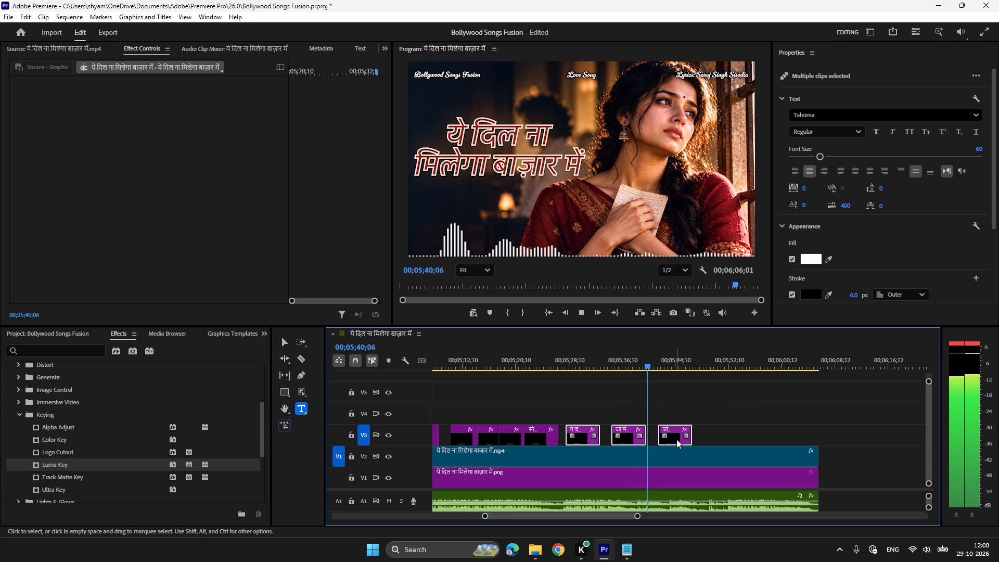
{"action": "left_click", "coordinate": [708, 419]}
{"action": "left_click_drag", "start_coordinate": [677, 437], "coordinate": [745, 435]}
{"action": "key", "text": "space"}
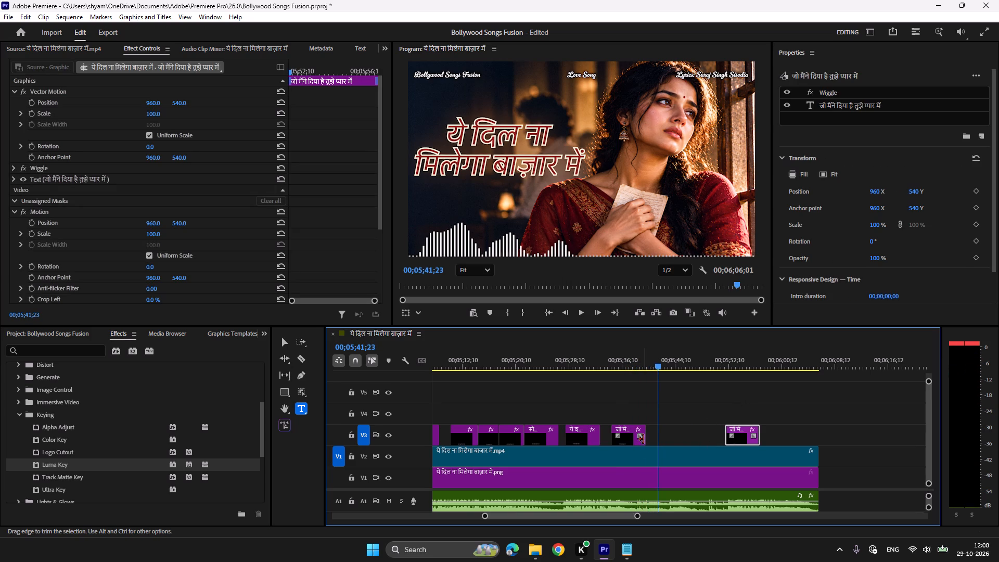
{"action": "left_click_drag", "start_coordinate": [643, 439], "coordinate": [653, 439]}
Find where the repeated line starts, move the last V3 clip to 00;05;44;00, and play it to check the timing.
{"action": "key", "text": "space"}
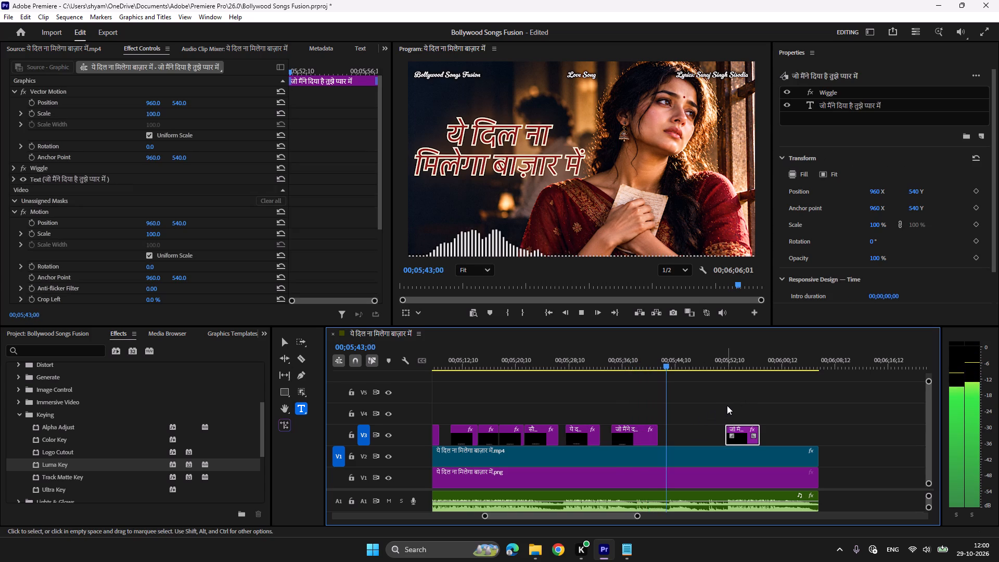
{"action": "key", "text": "space"}
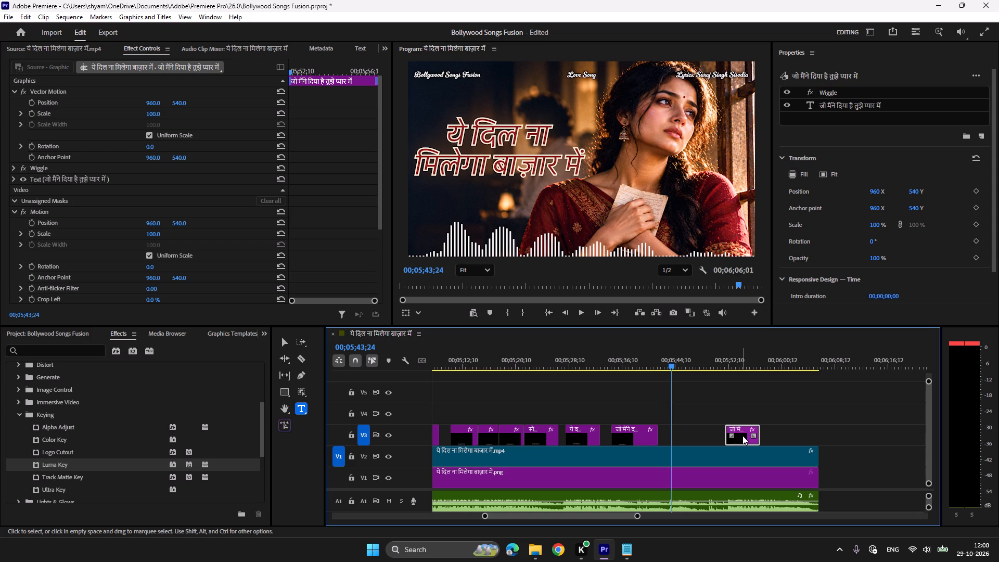
{"action": "key", "text": "space"}
{"action": "key", "text": "space"}
{"action": "left_click_drag", "start_coordinate": [742, 435], "coordinate": [687, 435]}
{"action": "key", "text": "space"}
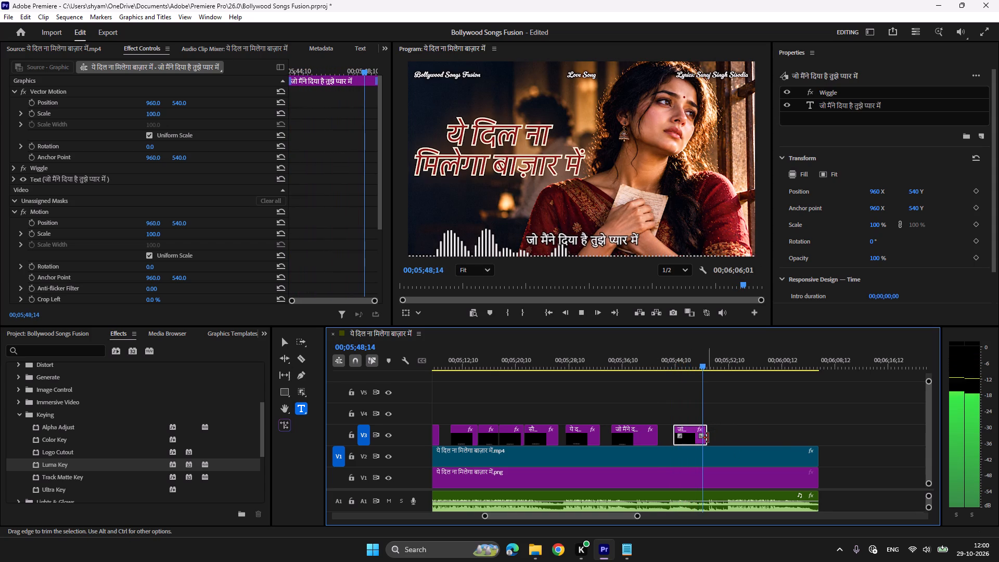
{"action": "key", "text": "space"}
{"action": "key", "text": "space"}
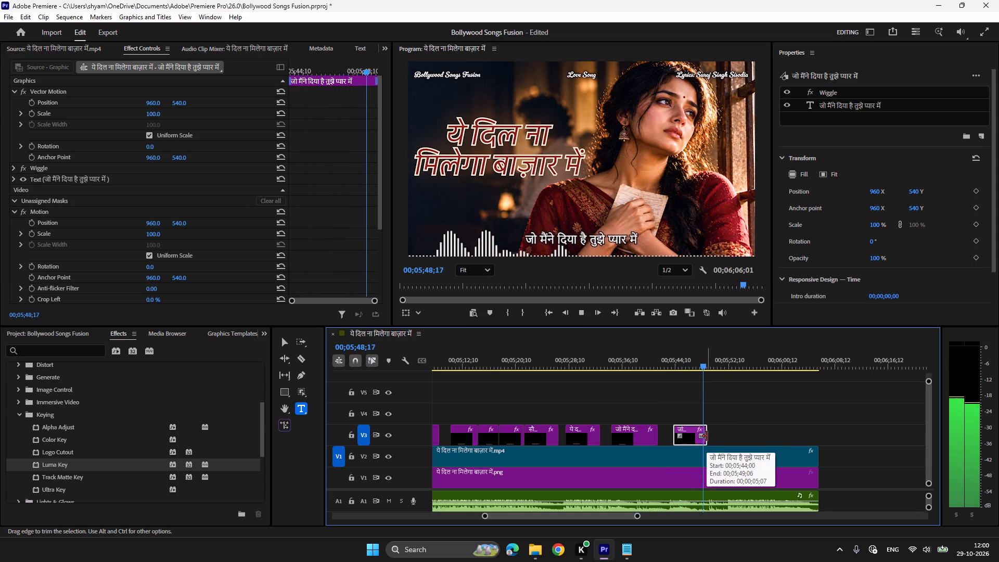
{"action": "key", "text": "space"}
Replay the end of the last जो मैंने दिया है तुझे प्यार में clip and paste a copy after it at about 00;05;50.
{"action": "left_click", "coordinate": [687, 362]}
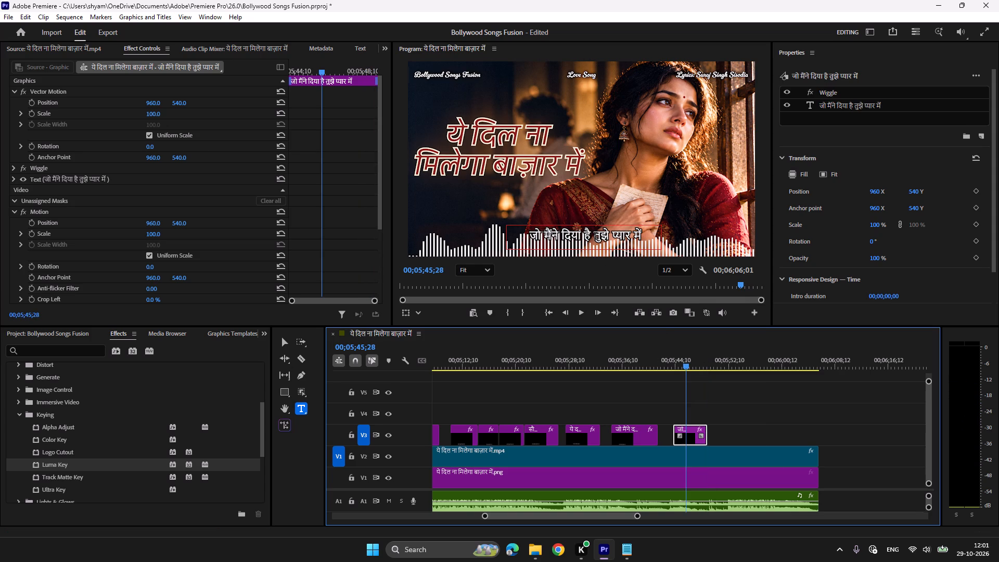
{"action": "left_click", "coordinate": [595, 237]}
{"action": "left_click", "coordinate": [696, 360]}
{"action": "key", "text": "space"}
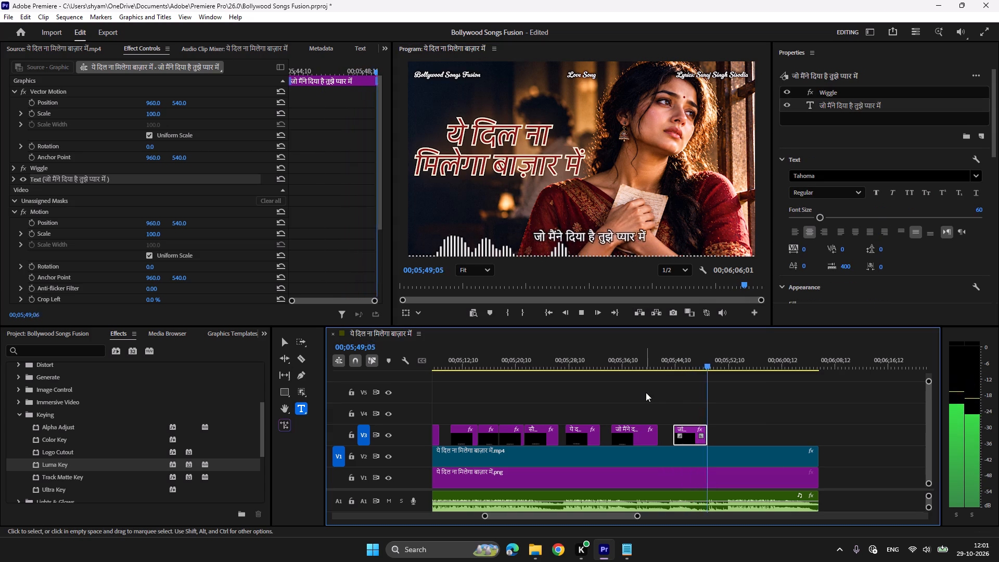
{"action": "left_click", "coordinate": [706, 358]}
{"action": "key", "text": "space"}
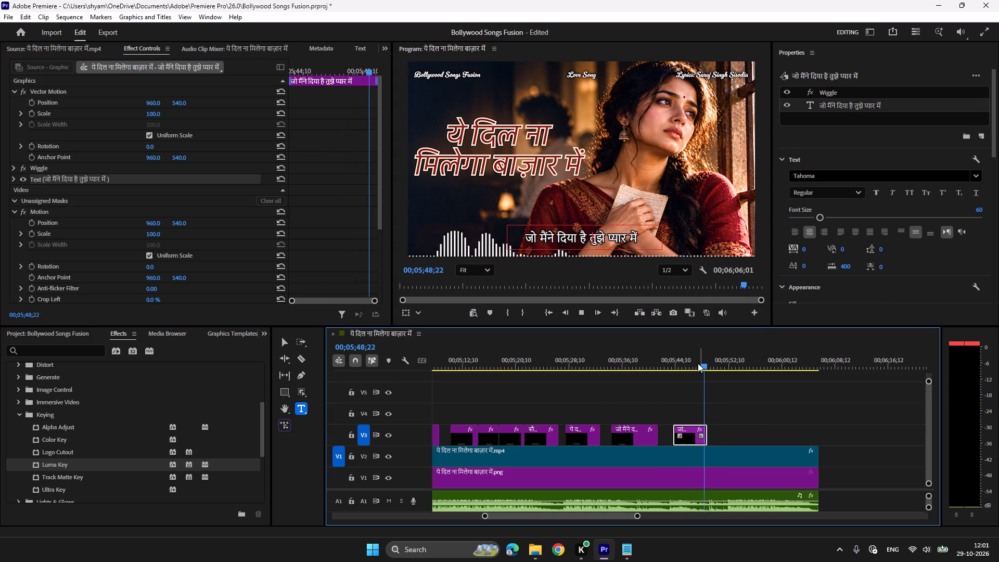
{"action": "key", "text": "space"}
{"action": "key", "text": "space"}
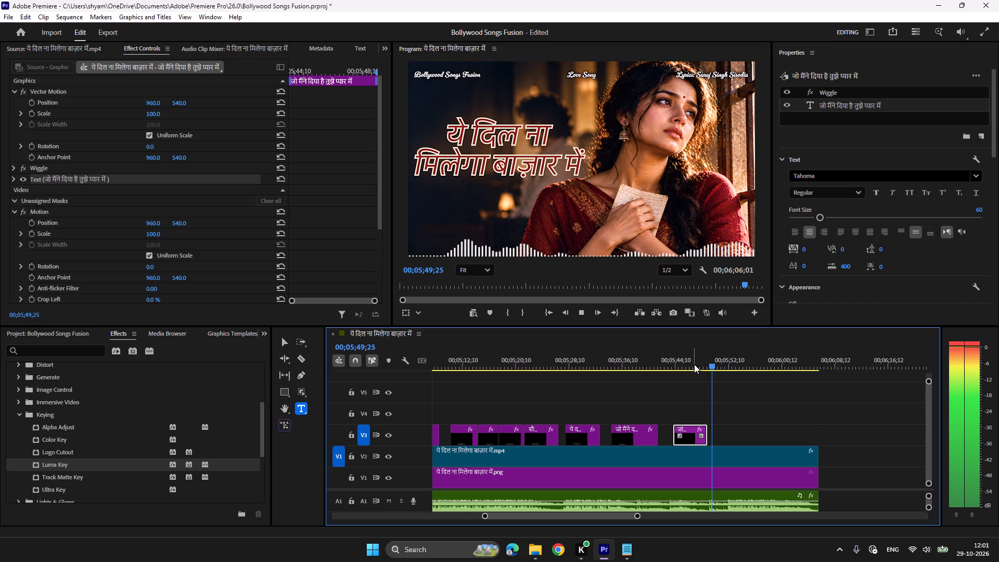
{"action": "key", "text": "space"}
{"action": "key", "text": "ctrl+c"}
{"action": "key", "text": "ctrl+v"}
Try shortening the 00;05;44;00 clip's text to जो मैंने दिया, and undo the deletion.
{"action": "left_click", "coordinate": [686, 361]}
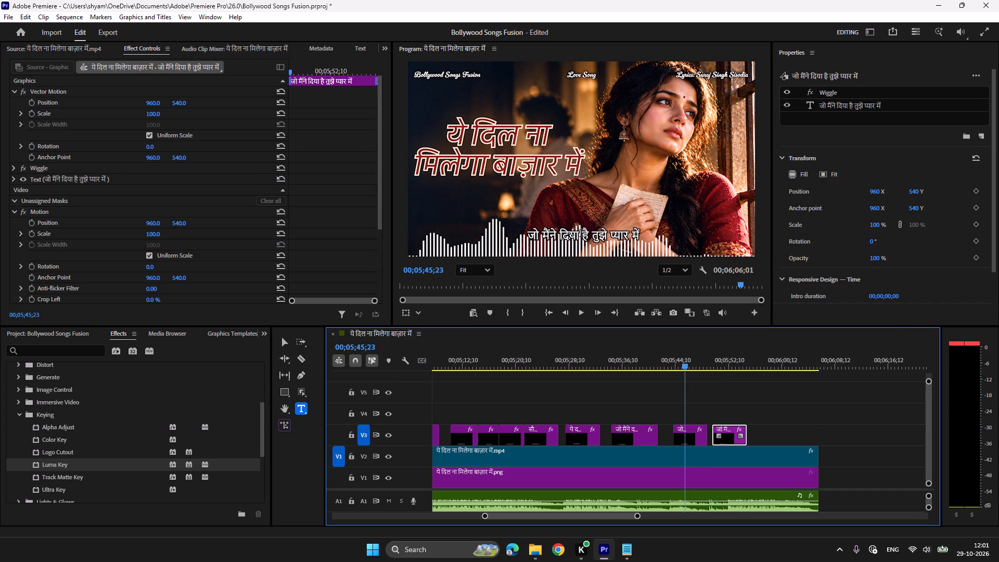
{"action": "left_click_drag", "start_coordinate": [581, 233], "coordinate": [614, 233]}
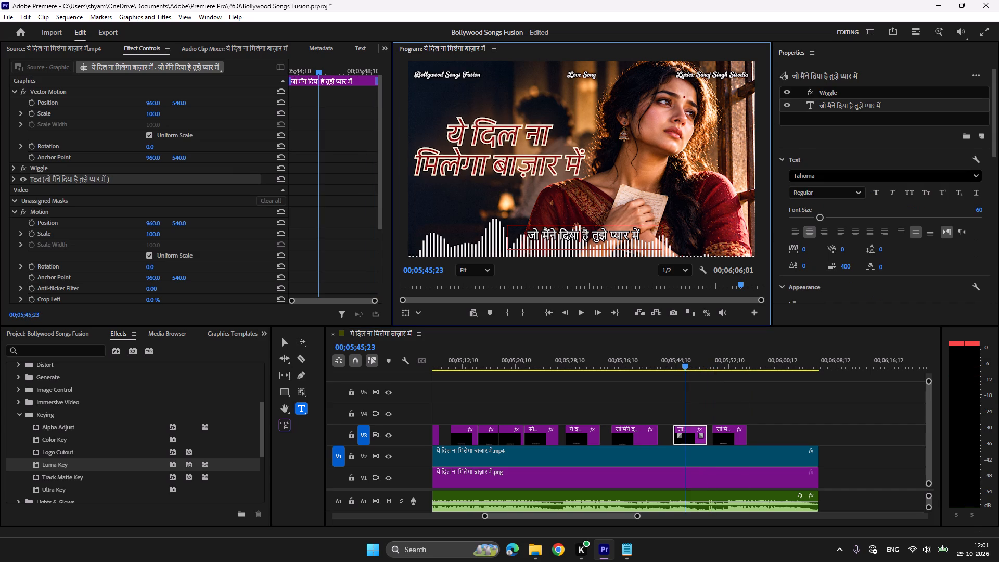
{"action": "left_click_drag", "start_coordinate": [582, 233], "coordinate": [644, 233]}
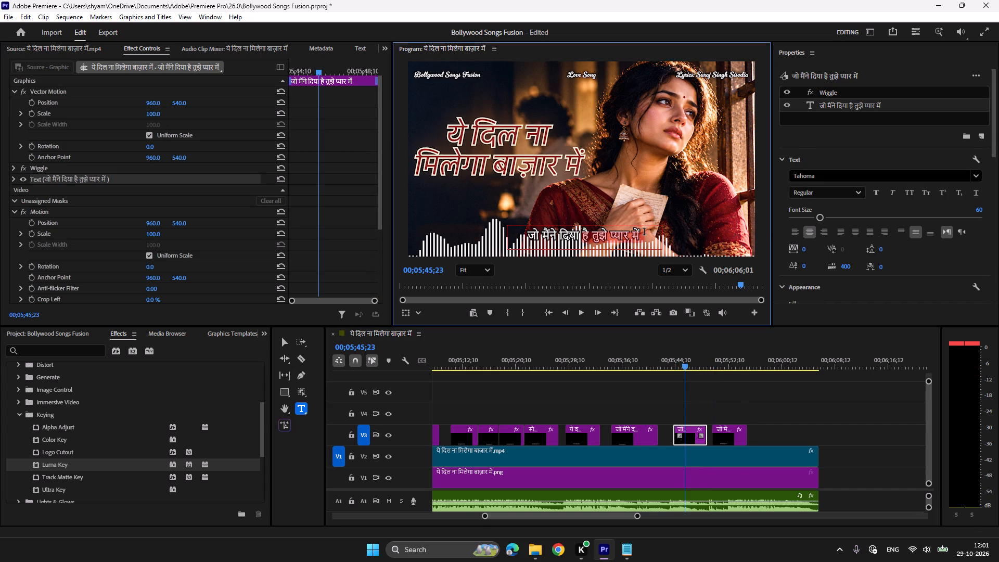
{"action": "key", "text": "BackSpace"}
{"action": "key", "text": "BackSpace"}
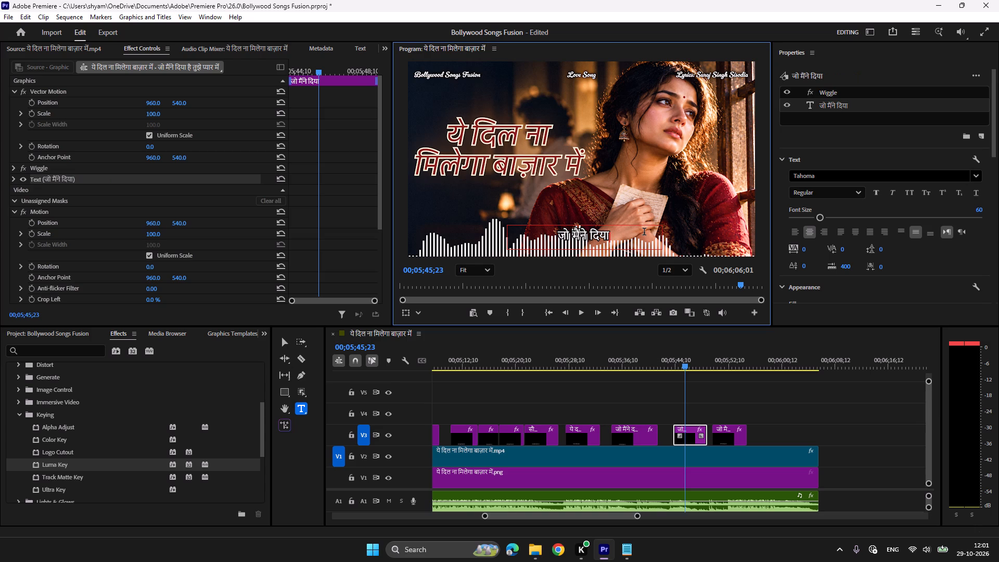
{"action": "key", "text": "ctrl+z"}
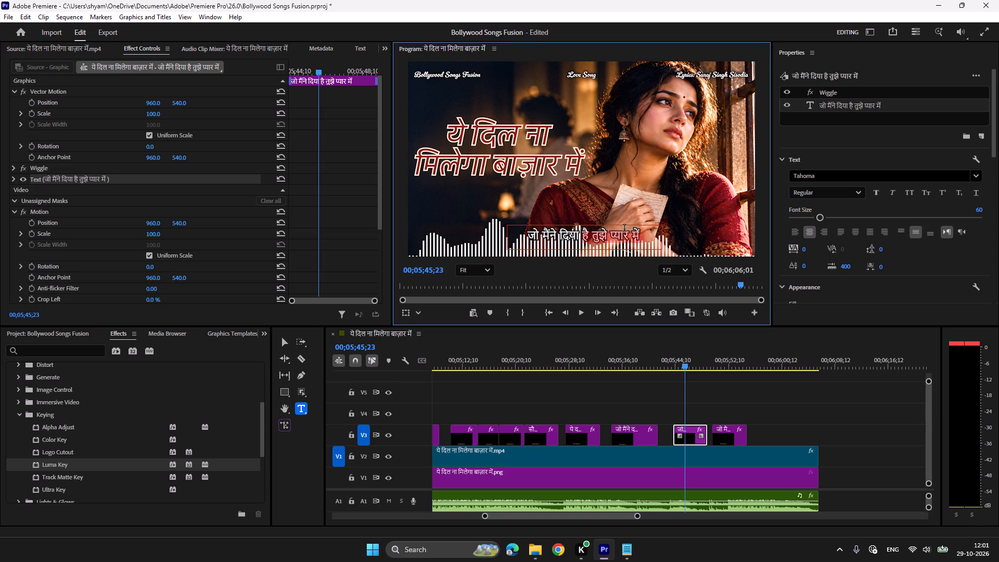
Shorten the text of the clip starting at 00;05;44;00 to जो मैंने दिया है...
{"action": "left_click", "coordinate": [605, 231]}
{"action": "left_click", "coordinate": [590, 233]}
{"action": "left_click_drag", "start_coordinate": [590, 232], "coordinate": [621, 235]}
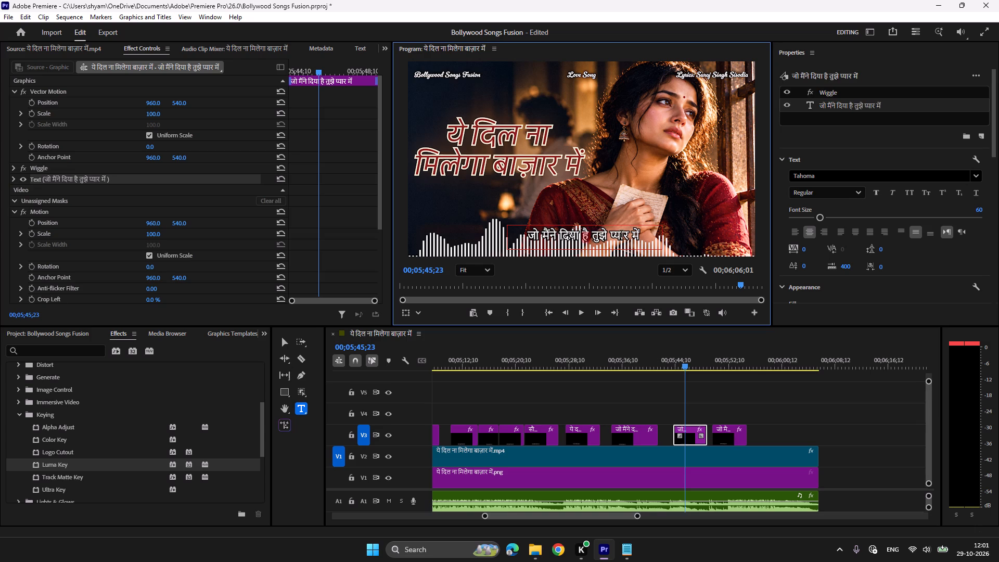
{"action": "left_click_drag", "start_coordinate": [621, 235], "coordinate": [631, 235]}
{"action": "left_click", "coordinate": [594, 235]}
{"action": "left_click", "coordinate": [591, 233]}
{"action": "left_click_drag", "start_coordinate": [591, 233], "coordinate": [610, 236]}
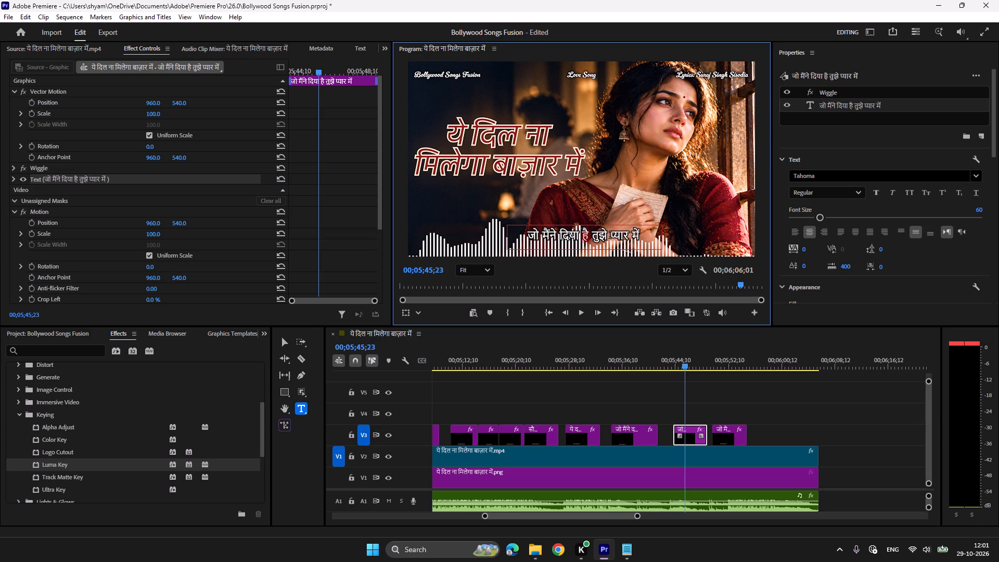
{"action": "left_click_drag", "start_coordinate": [610, 236], "coordinate": [626, 238]}
{"action": "left_click", "coordinate": [611, 238]}
{"action": "left_click", "coordinate": [590, 232]}
{"action": "left_click_drag", "start_coordinate": [593, 232], "coordinate": [613, 236]}
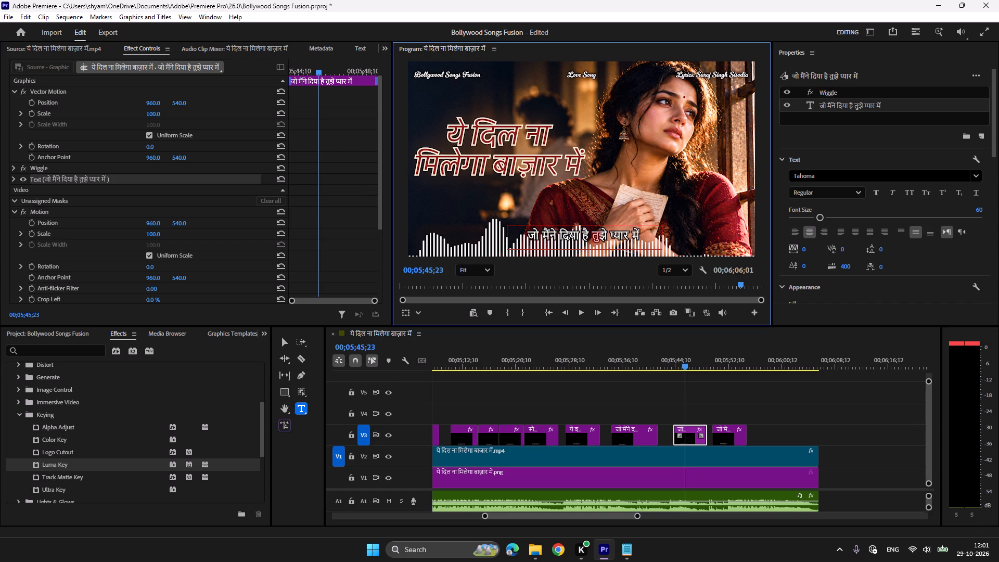
{"action": "left_click_drag", "start_coordinate": [613, 236], "coordinate": [644, 237]}
{"action": "key", "text": "BackSpace"}
{"action": "key", "text": "BackSpace"}
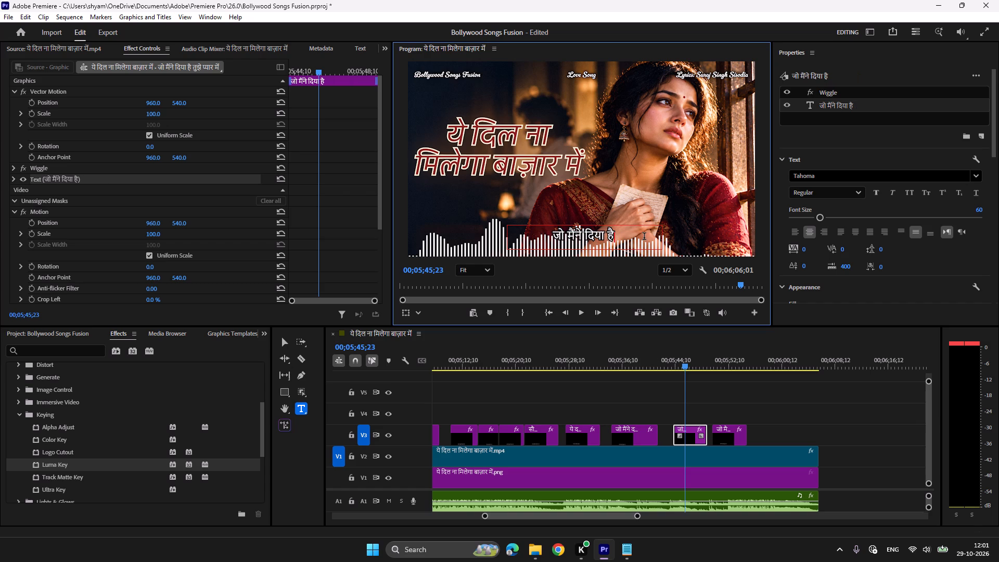
{"action": "type", "text": "..."}
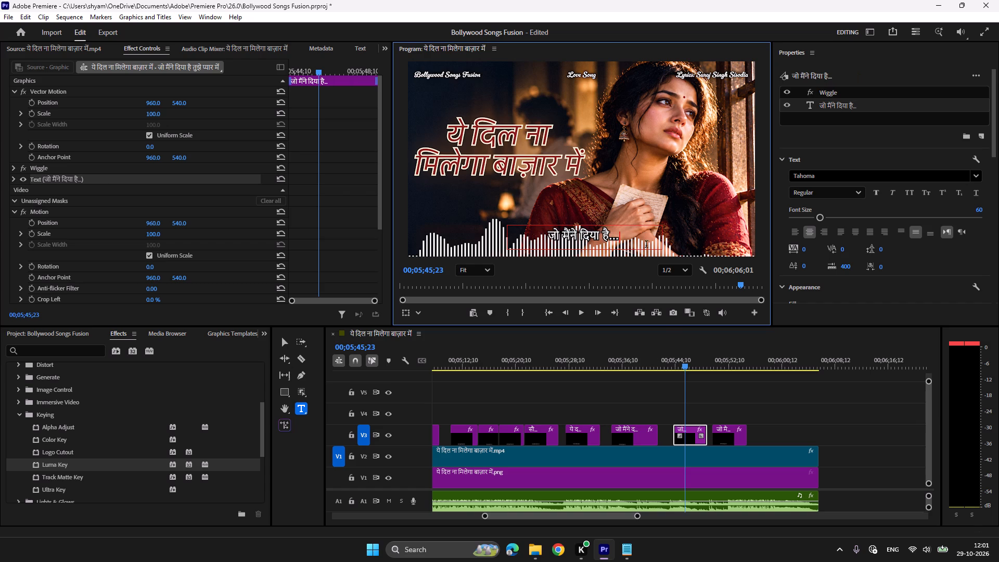
Change the text of the last pasted V3 clip to ...तुझे प्यार में.
{"action": "left_click", "coordinate": [732, 358]}
{"action": "left_click", "coordinate": [597, 234]}
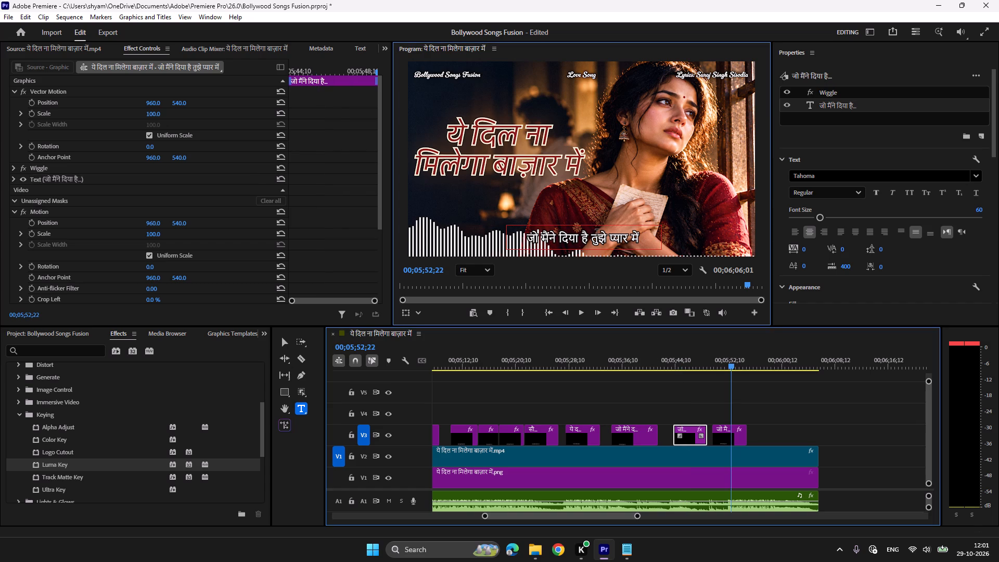
{"action": "left_click_drag", "start_coordinate": [593, 234], "coordinate": [525, 235]}
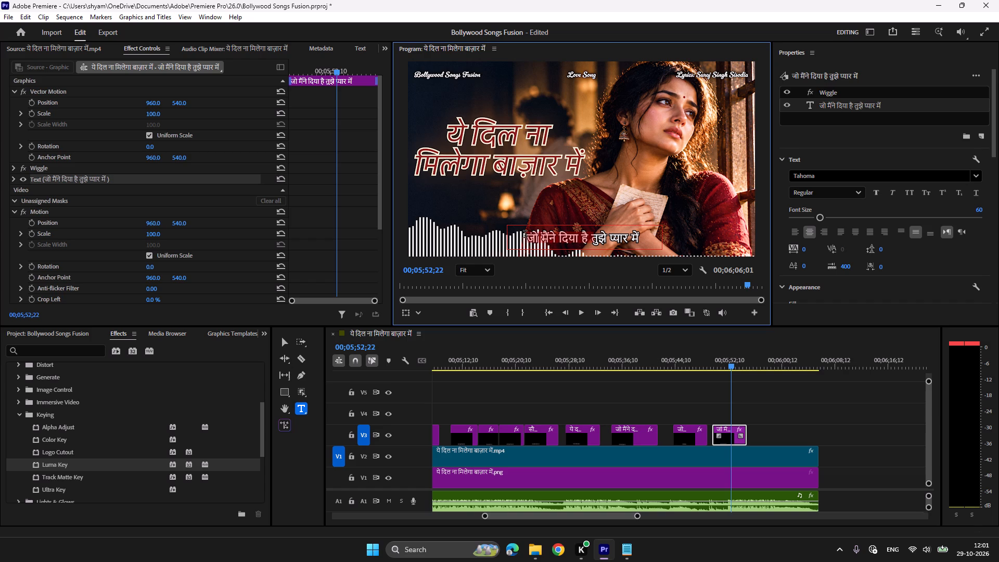
{"action": "type", "text": "..."}
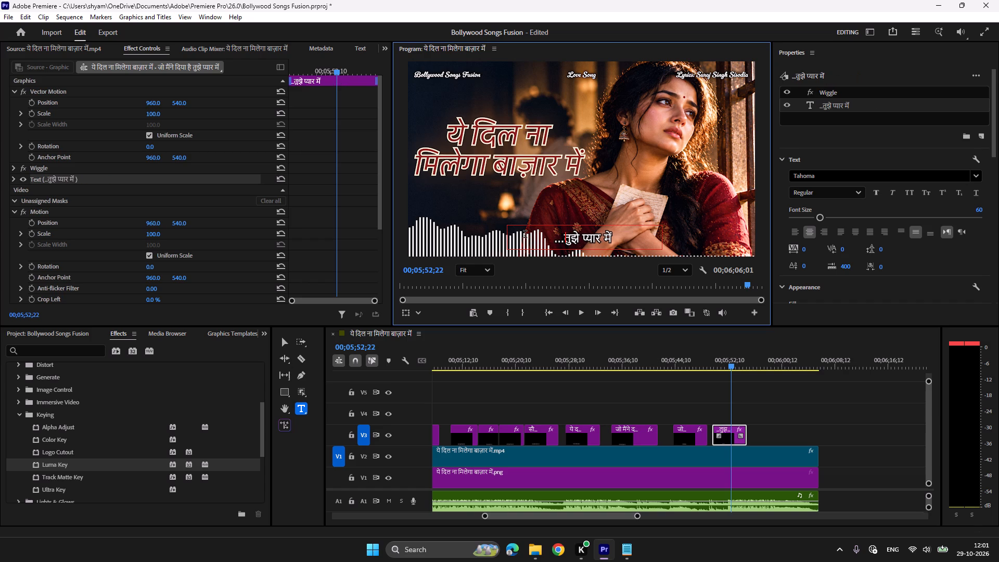
Play back the transition between the two split lyric clips through the last one, and save the project.
{"action": "left_click", "coordinate": [700, 359]}
{"action": "key", "text": "space"}
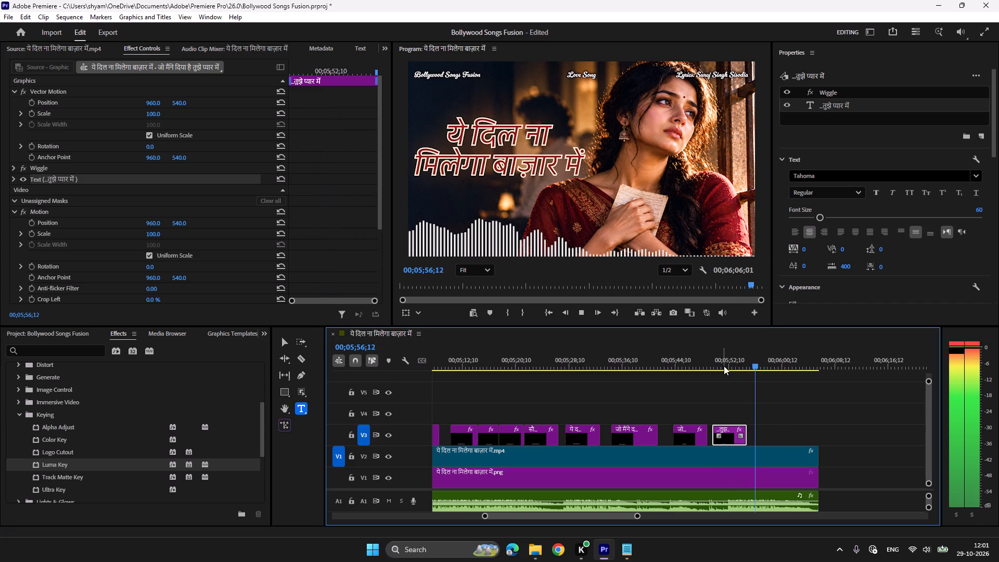
{"action": "key", "text": "ctrl+s"}
Look over the lyric clips along V3 and play the song's closing section to the end of the sequence.
{"action": "left_click_drag", "start_coordinate": [572, 517], "coordinate": [533, 517]}
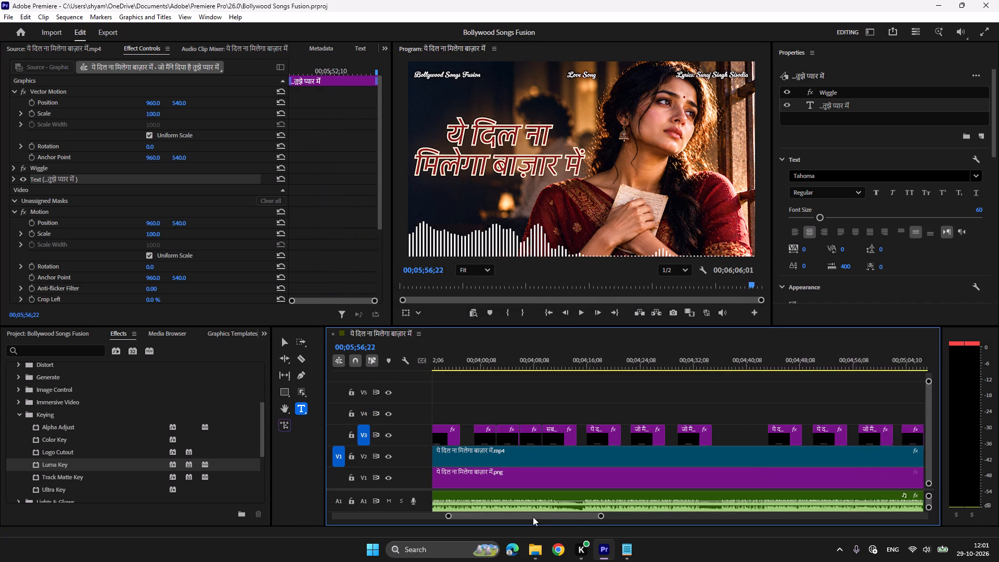
{"action": "left_click_drag", "start_coordinate": [533, 517], "coordinate": [445, 511]}
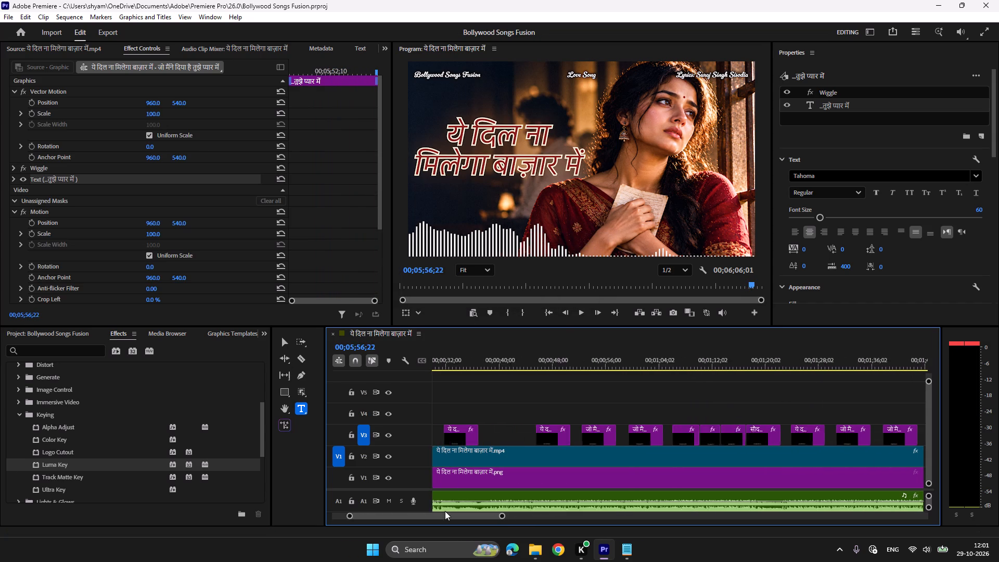
{"action": "left_click_drag", "start_coordinate": [445, 511], "coordinate": [580, 510]}
{"action": "left_click", "coordinate": [624, 357]}
{"action": "key", "text": "space"}
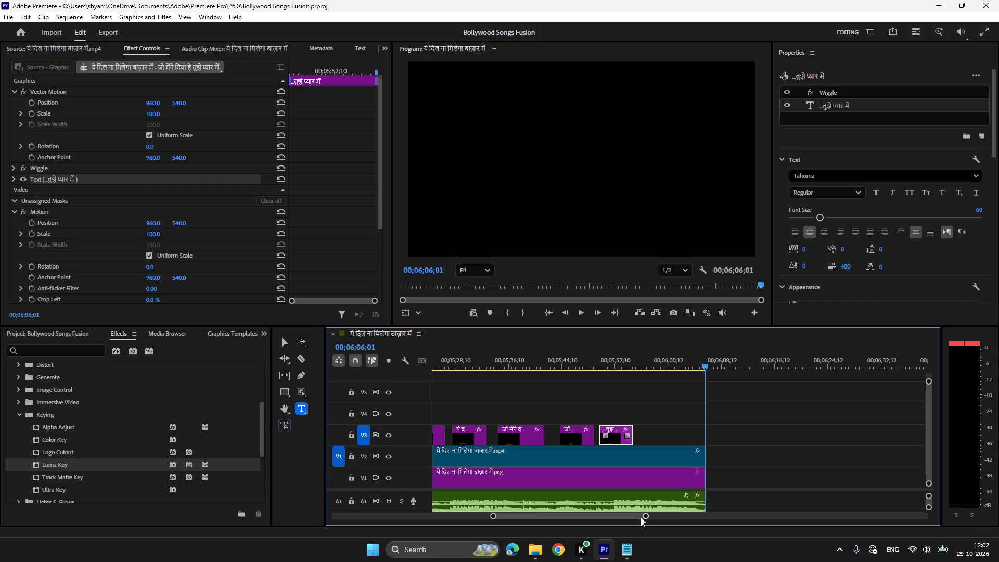
Apply the Cross Dissolve transition to the ends of the mp4 clip on V2 and the png clip on V1.
{"action": "left_click_drag", "start_coordinate": [646, 517], "coordinate": [474, 517]}
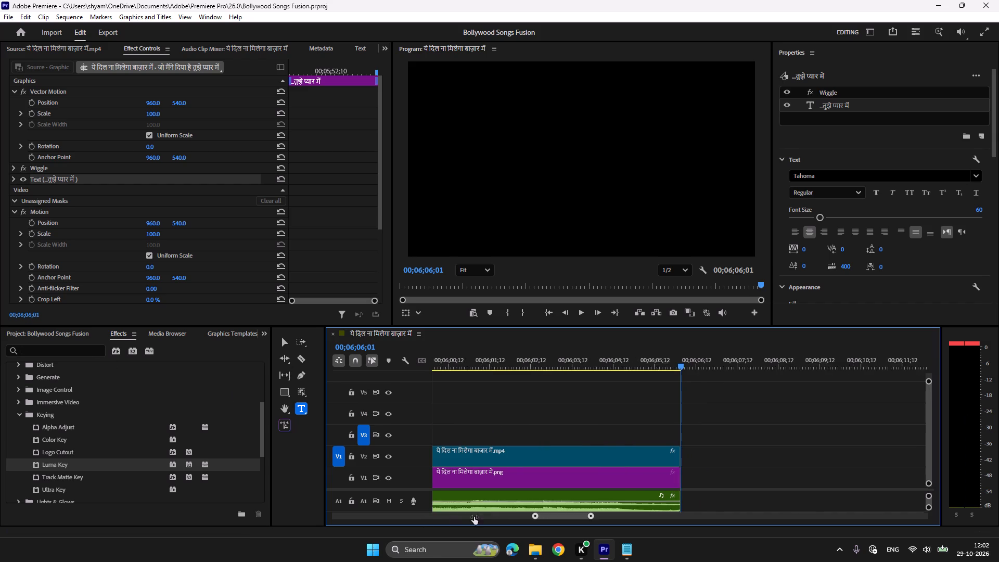
{"action": "left_click_drag", "start_coordinate": [474, 517], "coordinate": [568, 521]}
{"action": "scroll", "coordinate": [74, 474], "scroll_direction": "down", "scroll_amount": 10}
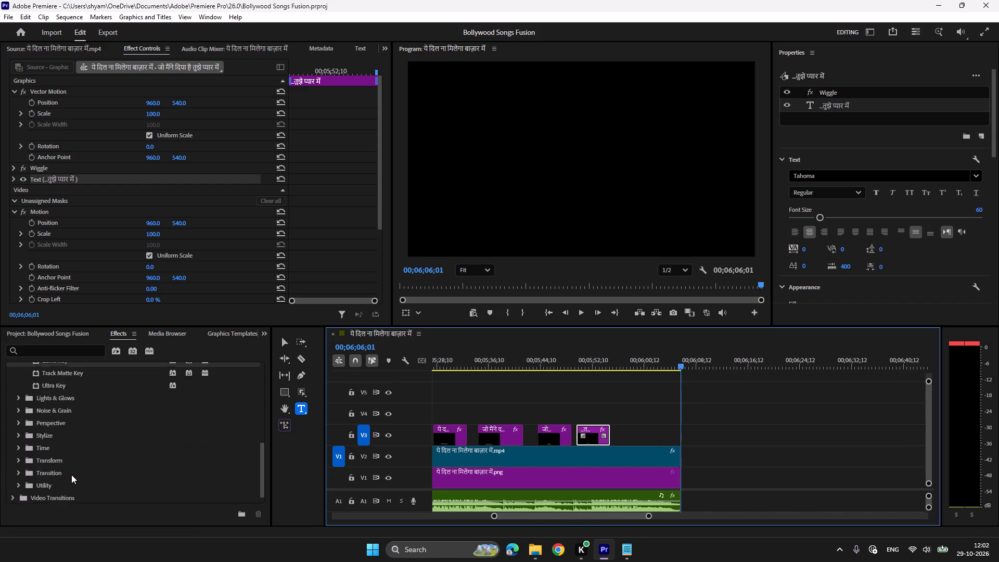
{"action": "scroll", "coordinate": [71, 475], "scroll_direction": "down", "scroll_amount": 3}
{"action": "left_click", "coordinate": [14, 483]}
{"action": "scroll", "coordinate": [35, 479], "scroll_direction": "down", "scroll_amount": 6}
{"action": "left_click", "coordinate": [18, 449]}
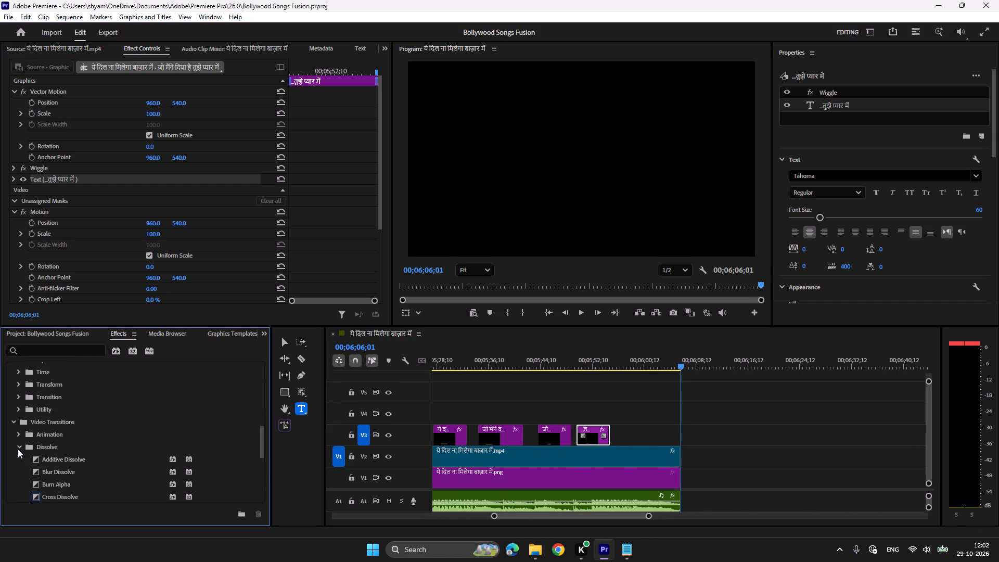
{"action": "scroll", "coordinate": [18, 449], "scroll_direction": "down", "scroll_amount": 5}
{"action": "left_click_drag", "start_coordinate": [63, 445], "coordinate": [684, 457]}
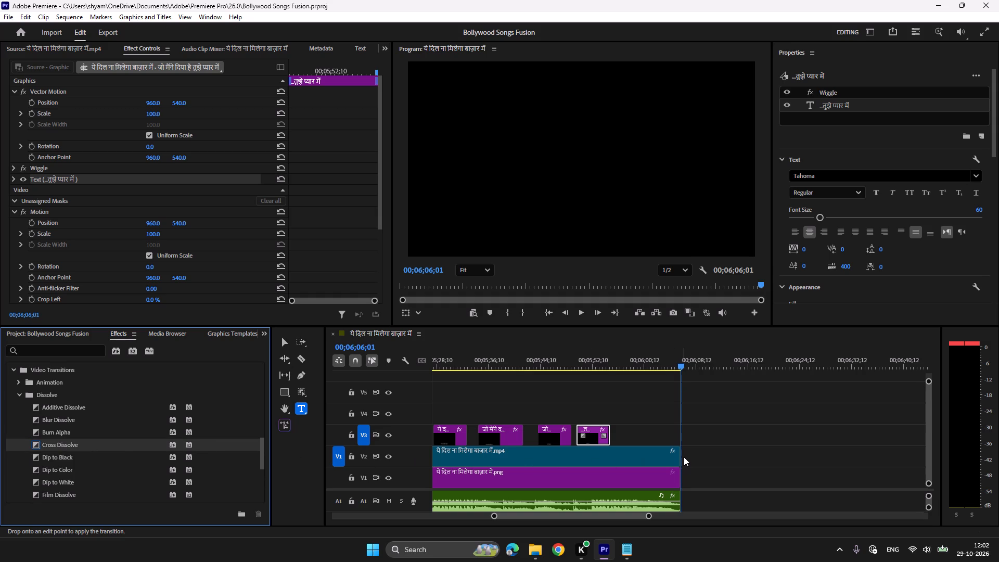
{"action": "left_click_drag", "start_coordinate": [684, 457], "coordinate": [678, 457]}
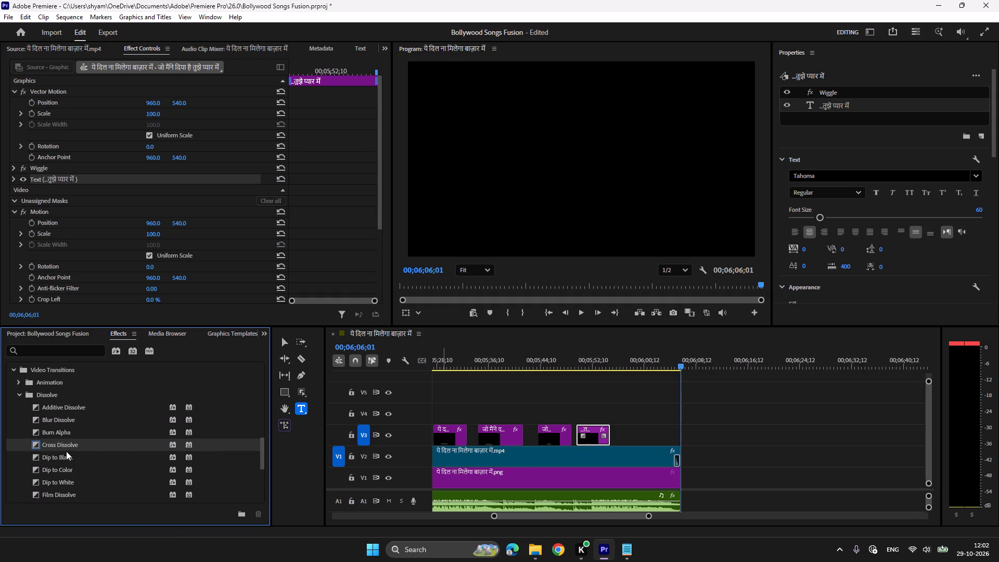
{"action": "left_click_drag", "start_coordinate": [62, 445], "coordinate": [674, 477]}
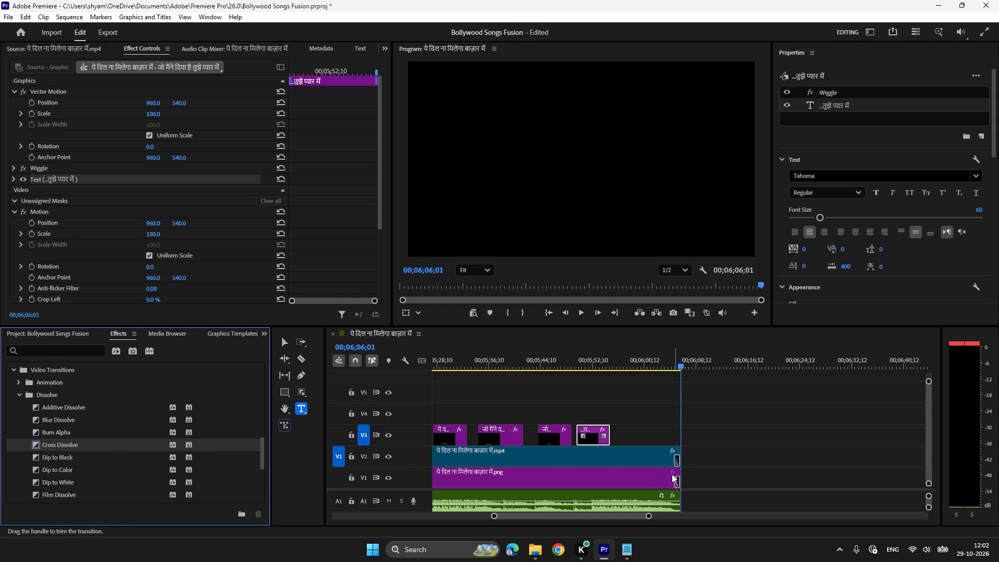
Play back the sequence's last seconds through the closing dissolves and save the project.
{"action": "left_click", "coordinate": [666, 363]}
{"action": "key", "text": "space"}
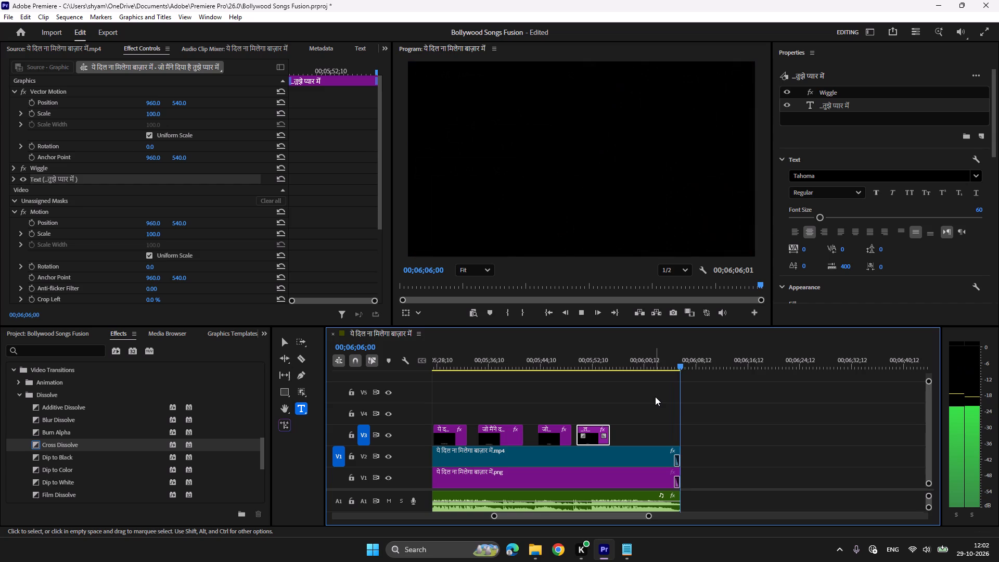
{"action": "key", "text": "ctrl+s"}
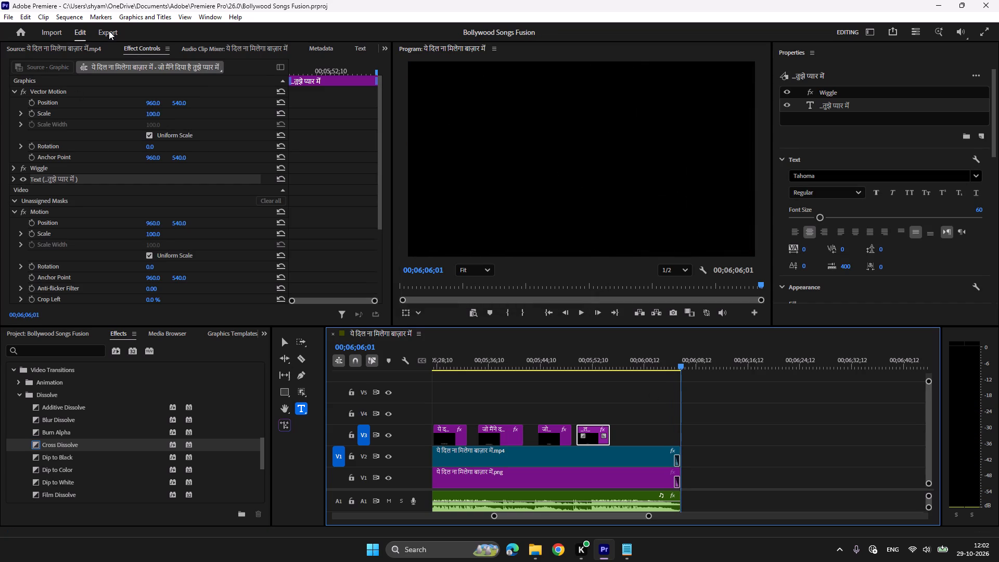
Export the entire sequence as ये दिल ना मिलेगा बाज़ार में.mp4 in H.264 format with the Match Source - Adaptive High Bitrate preset.
{"action": "left_click", "coordinate": [109, 31]}
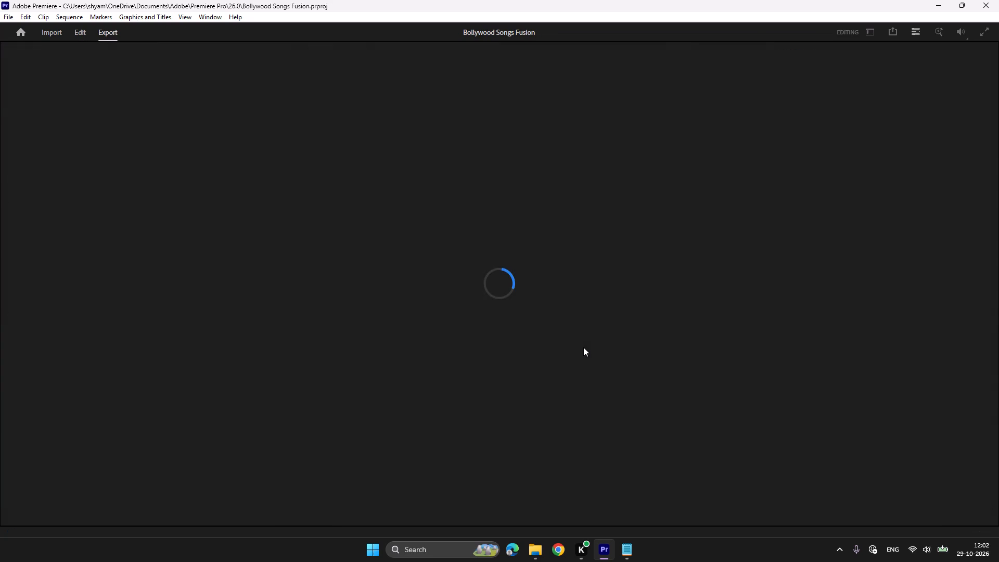
{"action": "left_click", "coordinate": [603, 350]}
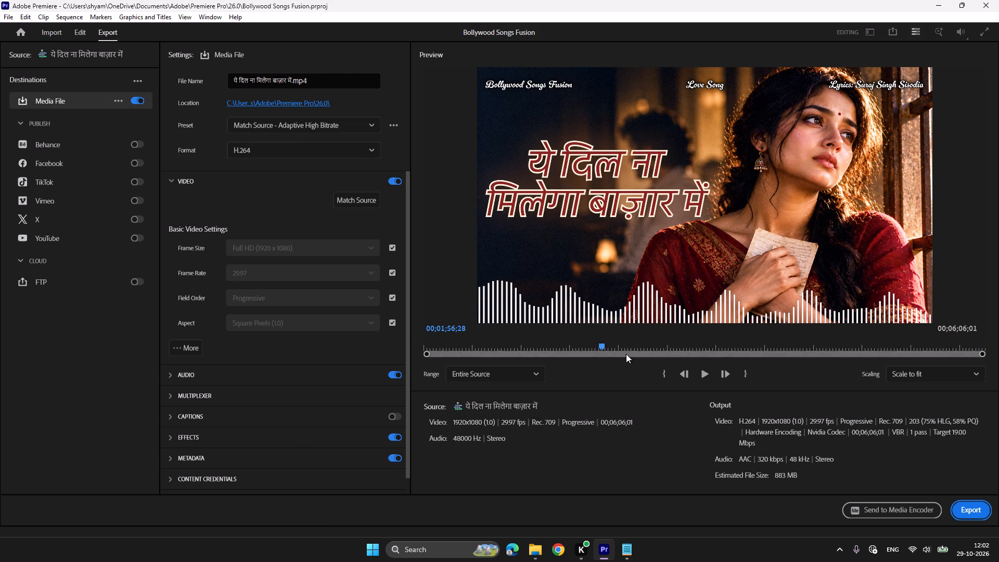
{"action": "left_click", "coordinate": [982, 508]}
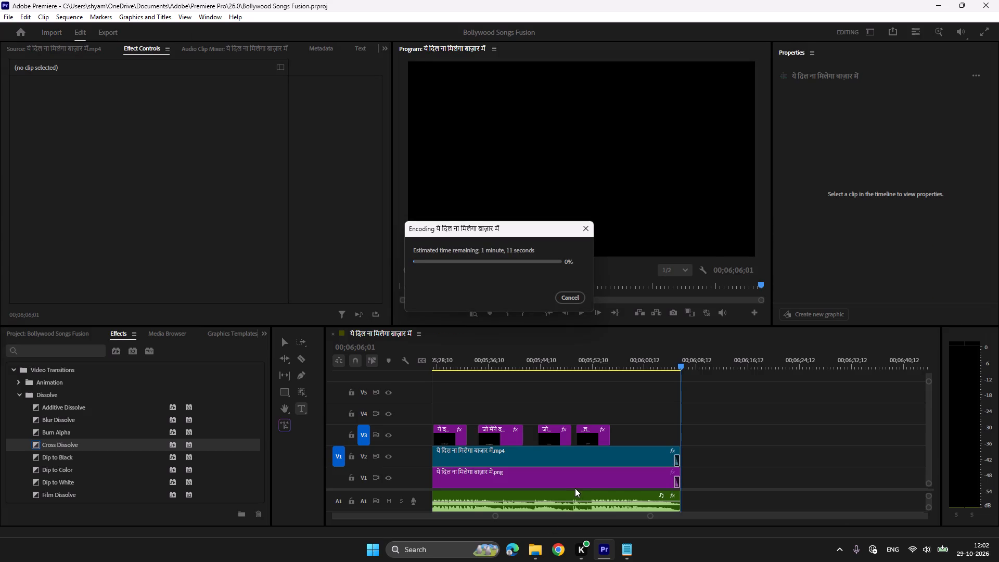